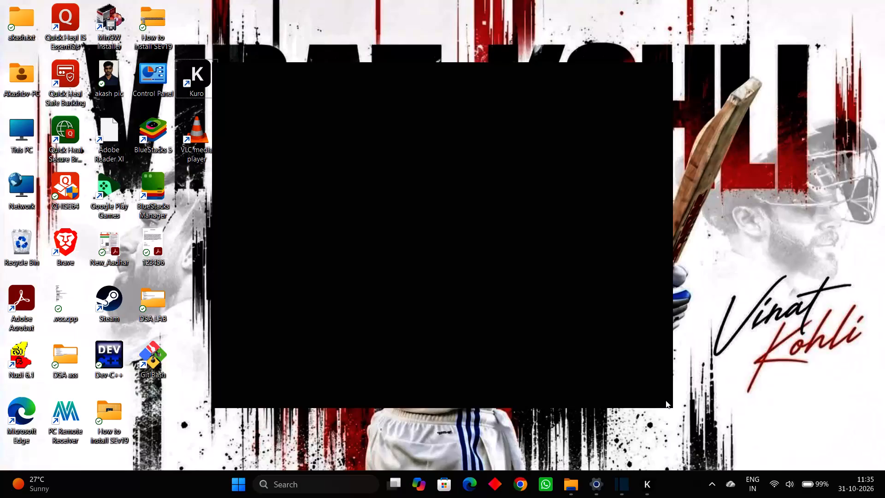
Switch from the desktop to the running application with the dark blue logo.
{"action": "left_click", "coordinate": [620, 484]}
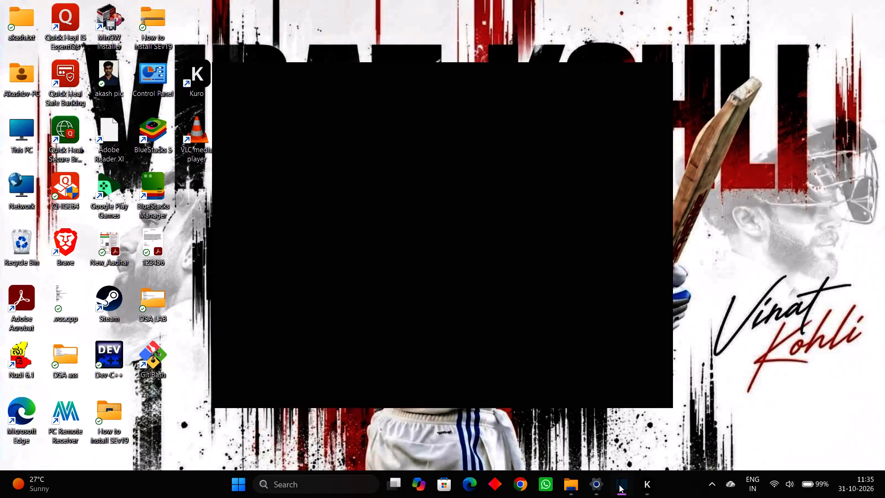
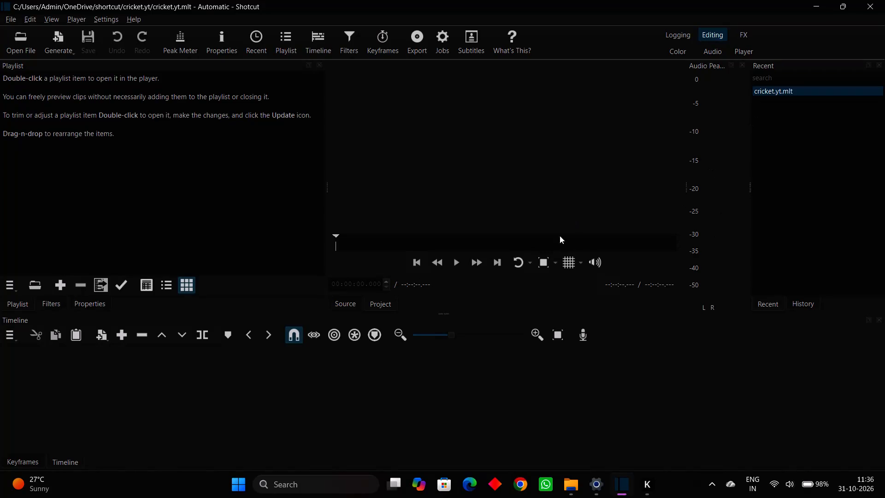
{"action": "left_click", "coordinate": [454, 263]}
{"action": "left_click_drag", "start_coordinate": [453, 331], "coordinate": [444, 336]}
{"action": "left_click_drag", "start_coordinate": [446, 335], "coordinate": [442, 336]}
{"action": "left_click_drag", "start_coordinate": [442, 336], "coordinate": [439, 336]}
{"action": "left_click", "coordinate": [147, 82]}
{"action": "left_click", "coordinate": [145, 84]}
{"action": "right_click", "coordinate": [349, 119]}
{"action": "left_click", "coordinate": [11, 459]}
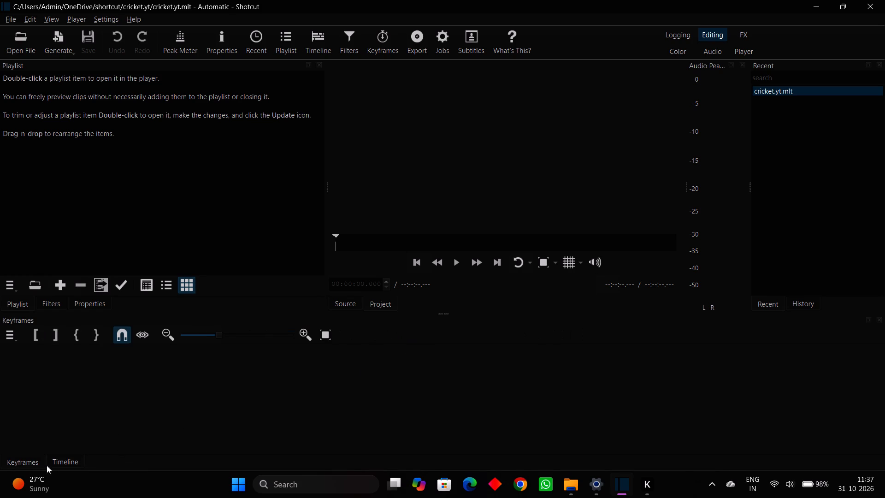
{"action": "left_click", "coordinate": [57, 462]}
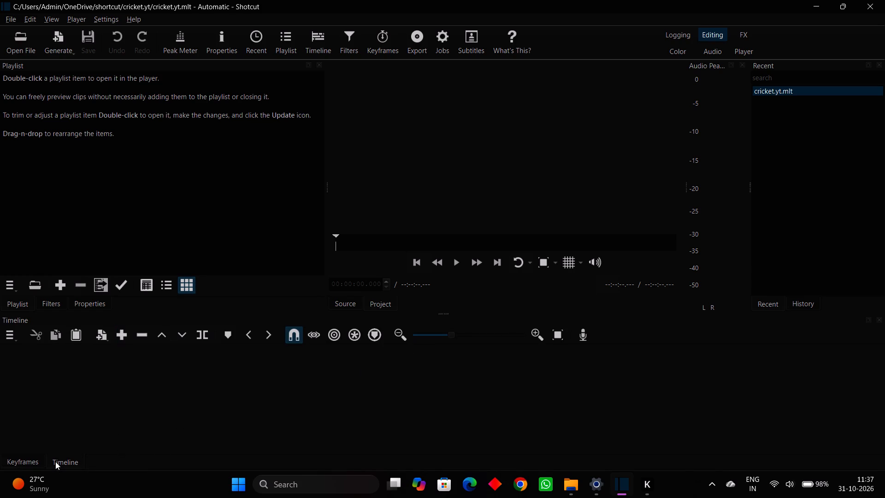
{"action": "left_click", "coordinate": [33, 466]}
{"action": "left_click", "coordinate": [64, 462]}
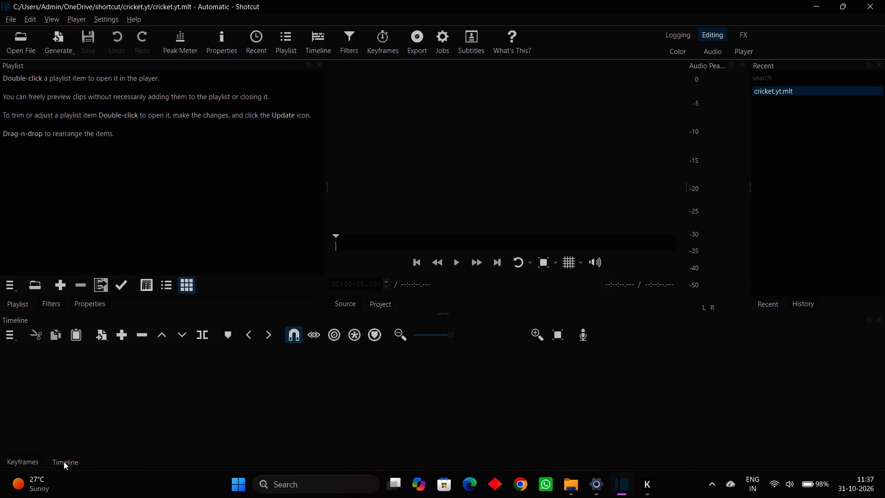
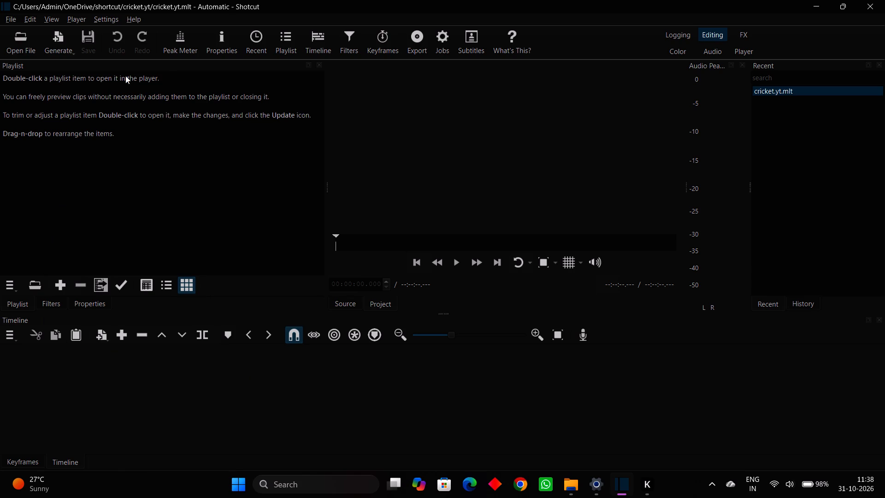
{"action": "left_click", "coordinate": [31, 36]}
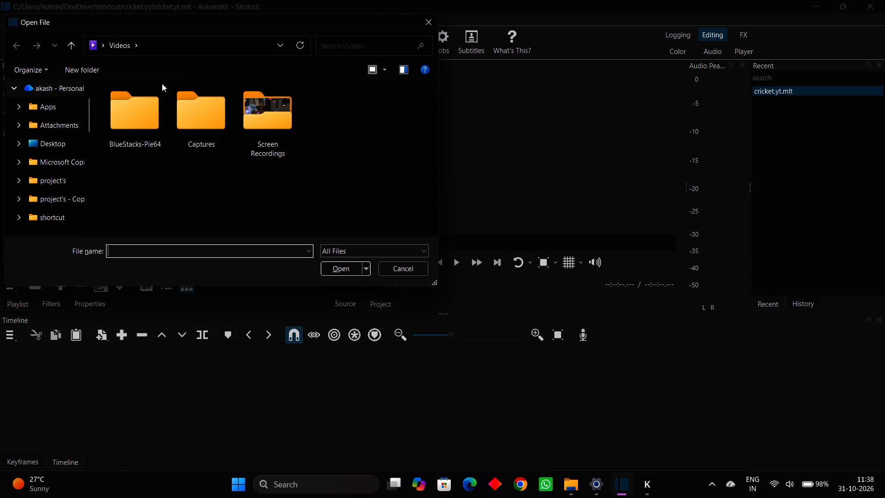
{"action": "left_click", "coordinate": [242, 125]}
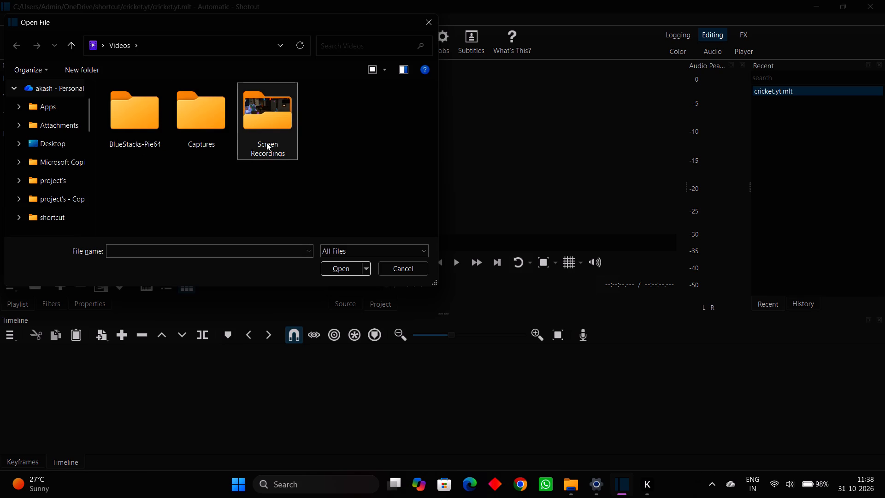
{"action": "left_click", "coordinate": [338, 266]}
{"action": "left_click", "coordinate": [275, 141]}
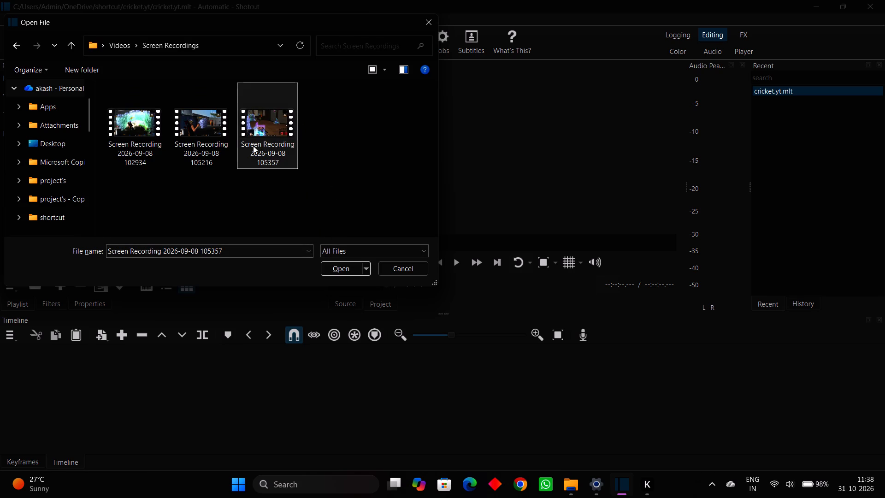
{"action": "left_click", "coordinate": [61, 95]}
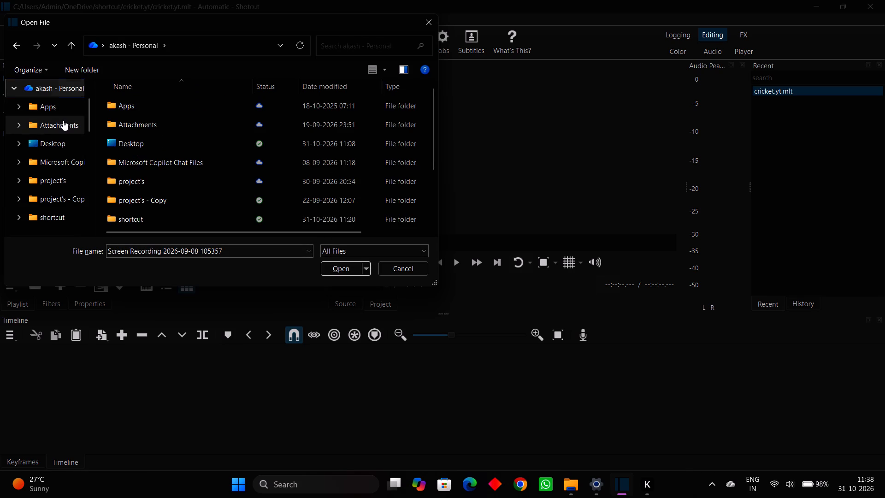
{"action": "left_click", "coordinate": [63, 120]}
{"action": "left_click", "coordinate": [69, 104]}
{"action": "left_click", "coordinate": [67, 149]}
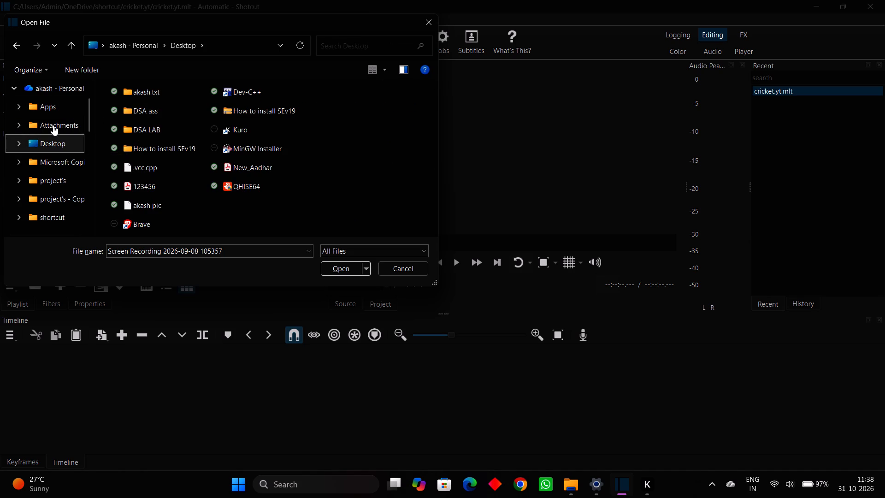
{"action": "left_click", "coordinate": [70, 83]}
{"action": "scroll", "coordinate": [143, 133], "scroll_direction": "down", "scroll_amount": 1}
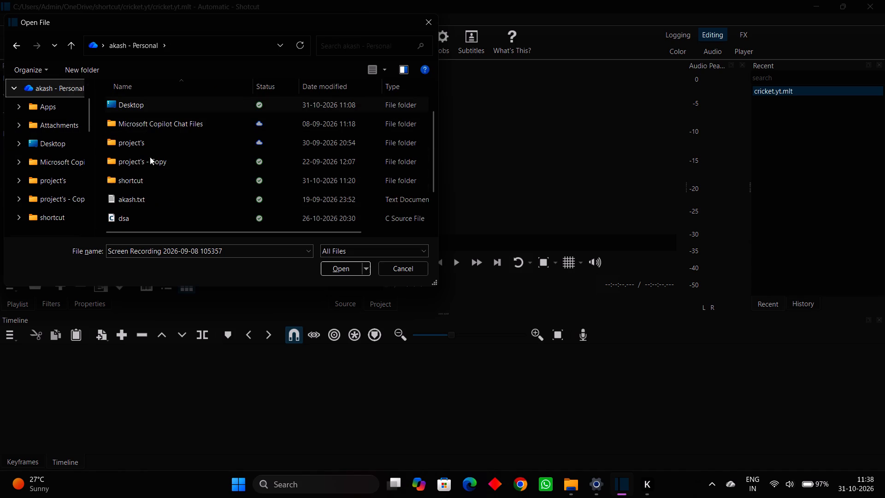
{"action": "double_click", "coordinate": [143, 170]}
{"action": "double_click", "coordinate": [143, 176]}
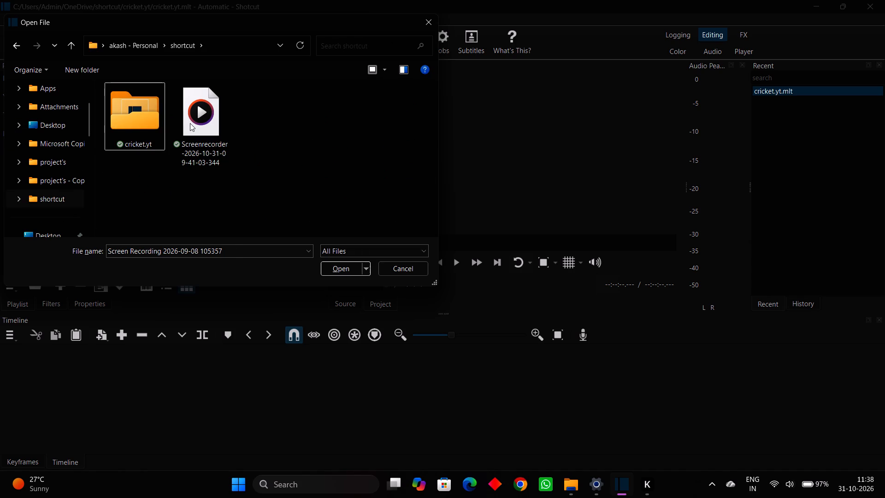
{"action": "left_click", "coordinate": [190, 123]}
{"action": "left_click", "coordinate": [344, 267]}
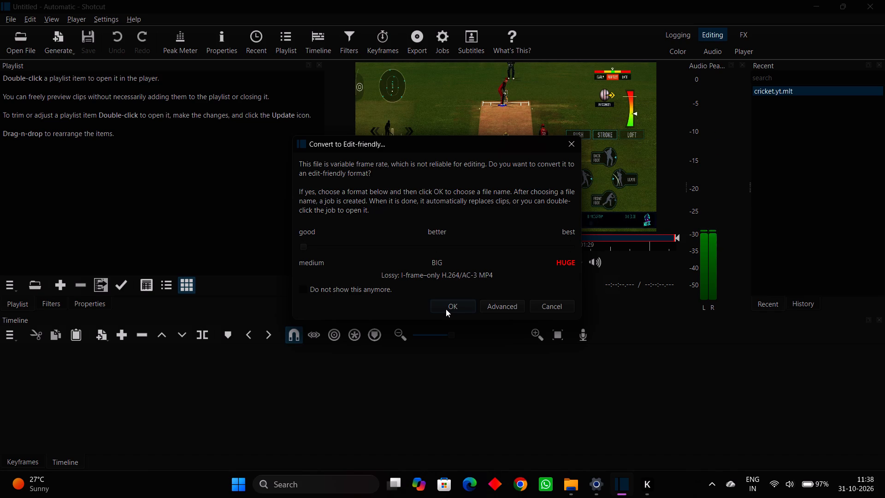
{"action": "left_click", "coordinate": [454, 302]}
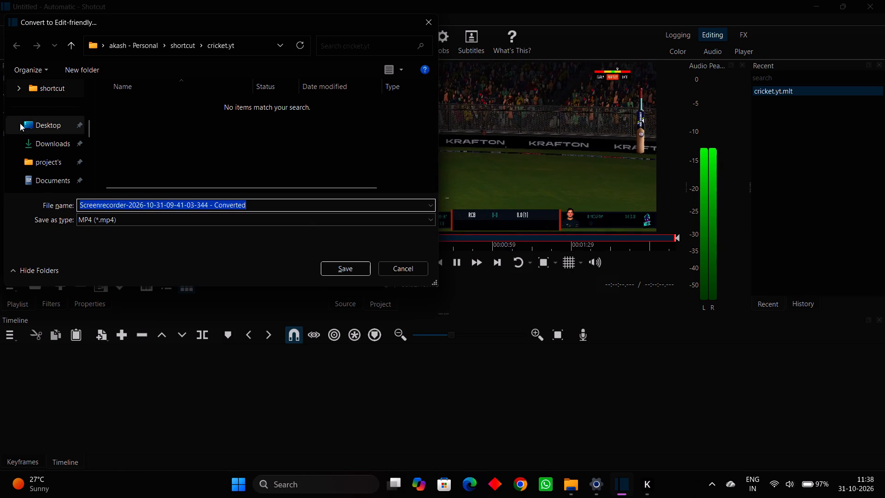
{"action": "scroll", "coordinate": [24, 125], "scroll_direction": "up", "scroll_amount": 2}
{"action": "scroll", "coordinate": [29, 134], "scroll_direction": "down", "scroll_amount": 1}
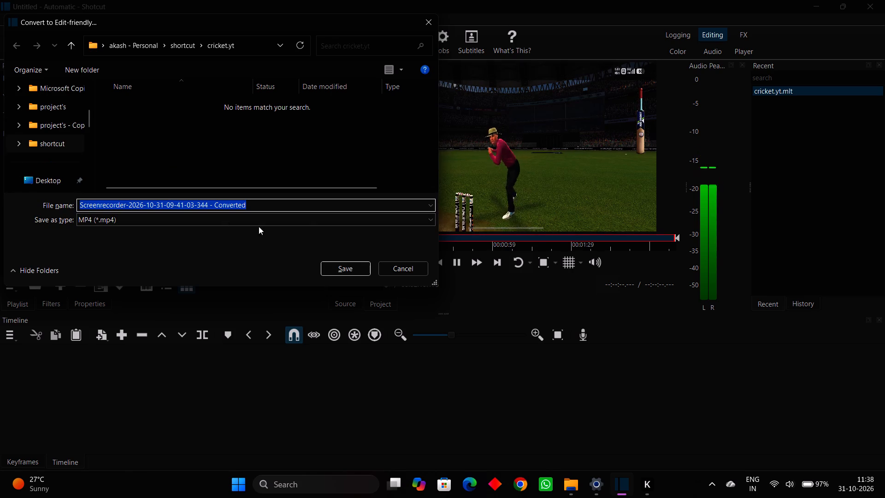
{"action": "left_click", "coordinate": [354, 264]}
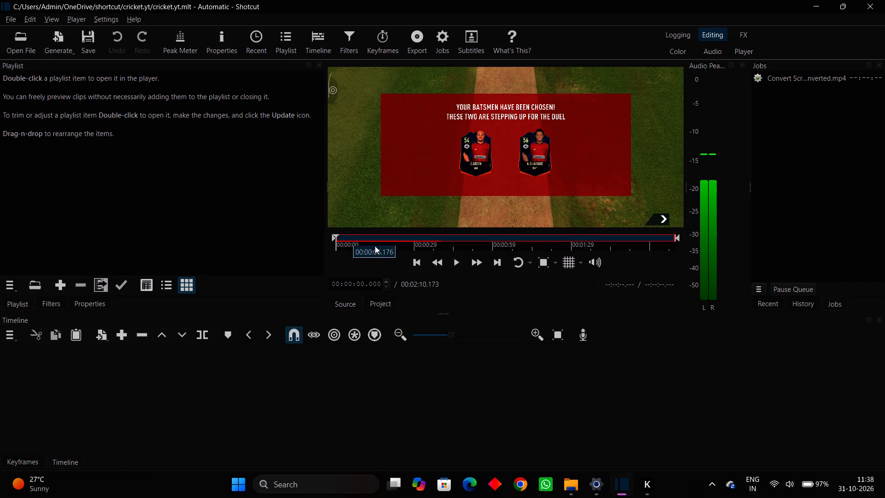
Preview the opened screen recording and place it on the empty timeline as the first clip of track V1.
{"action": "left_click", "coordinate": [455, 261]}
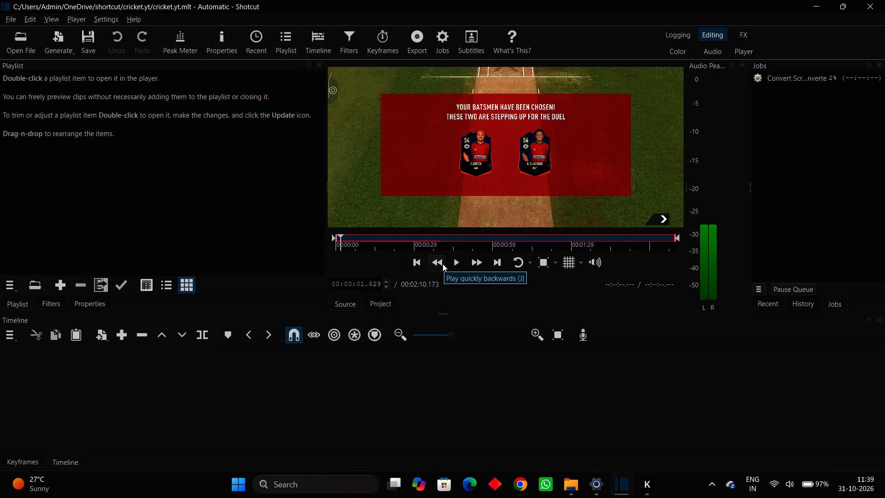
{"action": "left_click_drag", "start_coordinate": [447, 180], "coordinate": [258, 373]}
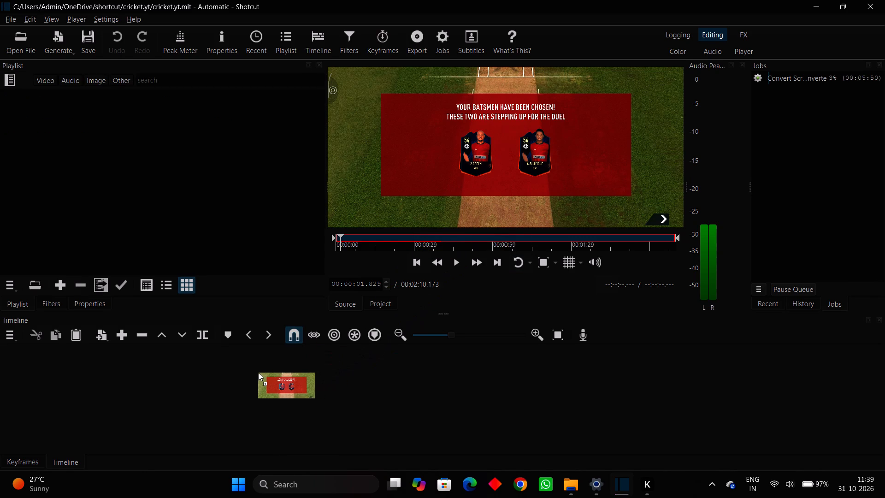
{"action": "left_click_drag", "start_coordinate": [258, 373], "coordinate": [209, 353]}
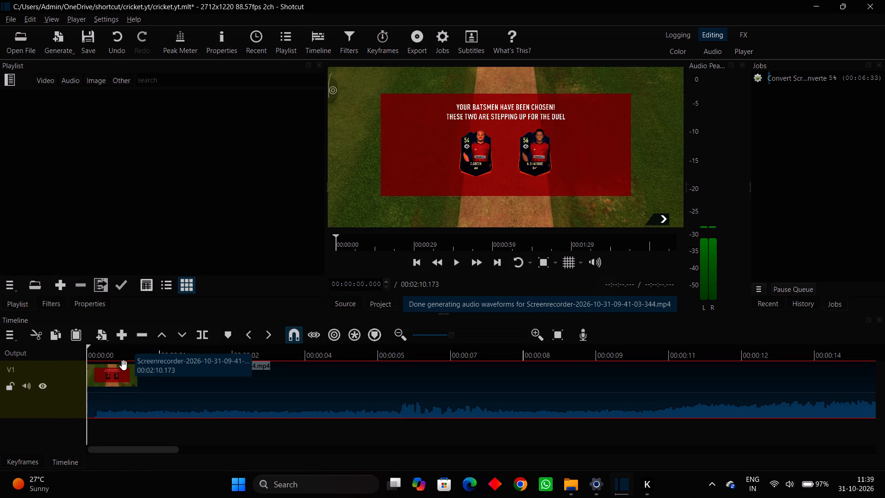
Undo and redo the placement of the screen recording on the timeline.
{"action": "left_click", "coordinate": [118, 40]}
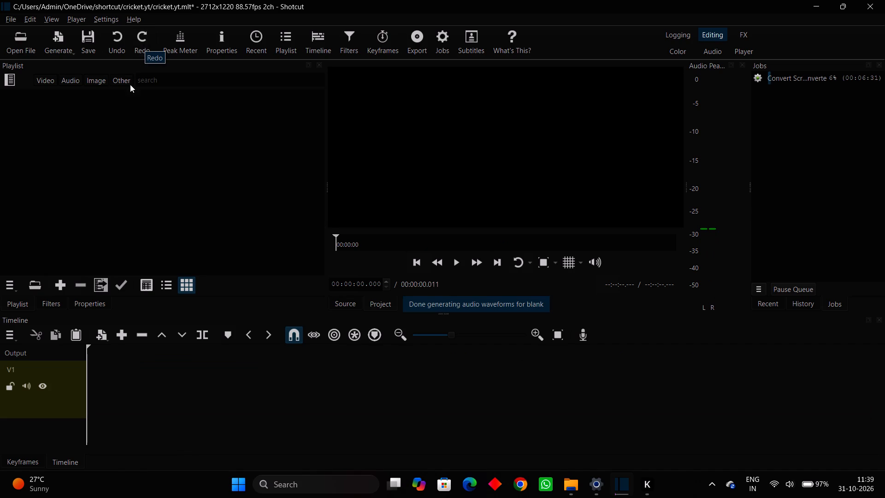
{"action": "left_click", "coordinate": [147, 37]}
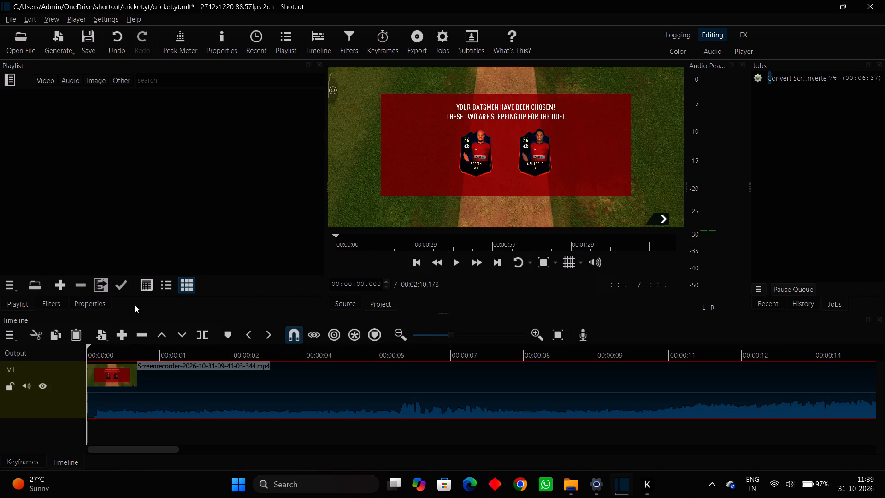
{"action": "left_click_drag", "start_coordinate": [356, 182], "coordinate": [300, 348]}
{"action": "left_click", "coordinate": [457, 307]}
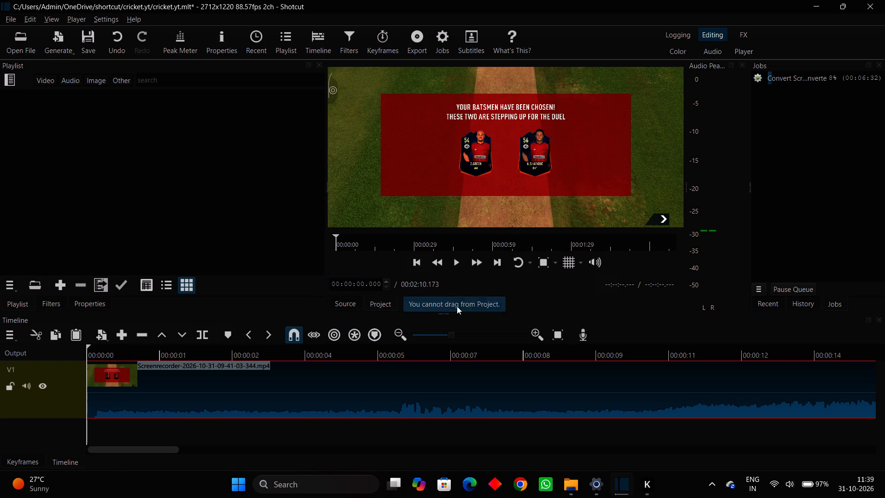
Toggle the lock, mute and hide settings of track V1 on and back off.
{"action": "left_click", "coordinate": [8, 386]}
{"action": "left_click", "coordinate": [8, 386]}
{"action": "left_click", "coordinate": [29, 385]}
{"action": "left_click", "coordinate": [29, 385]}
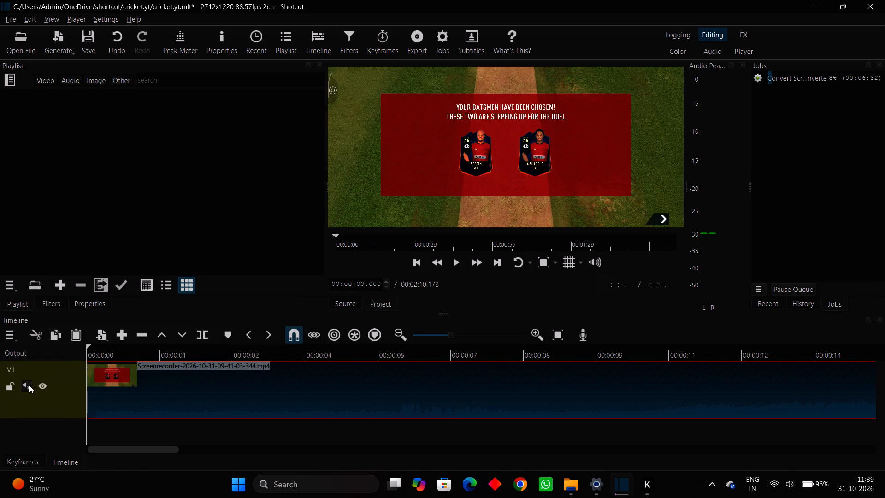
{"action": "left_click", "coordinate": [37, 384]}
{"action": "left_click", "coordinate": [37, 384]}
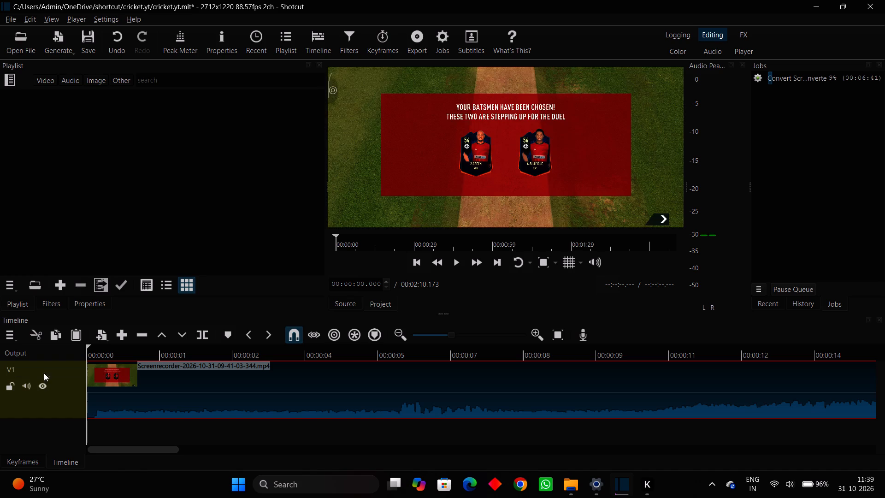
Play the opening of the timeline and move the playhead back to about 0.4 seconds.
{"action": "left_click", "coordinate": [460, 264]}
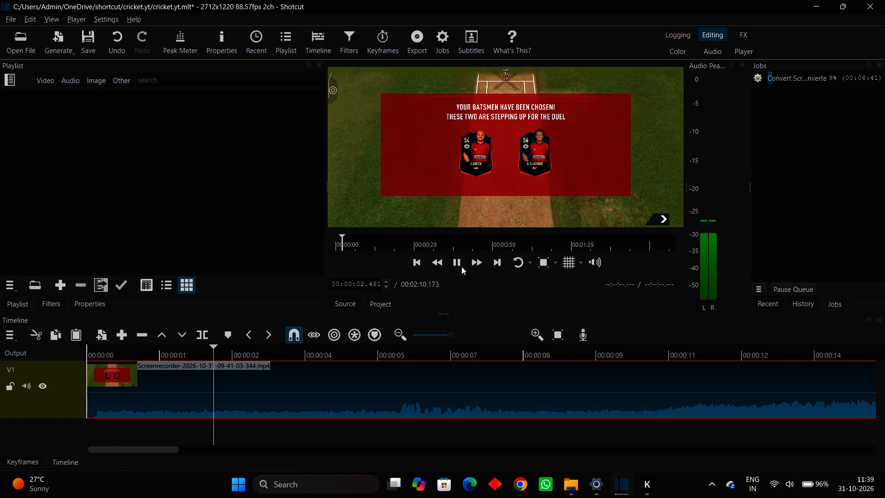
{"action": "left_click", "coordinate": [449, 261]}
{"action": "left_click_drag", "start_coordinate": [242, 343], "coordinate": [237, 344]}
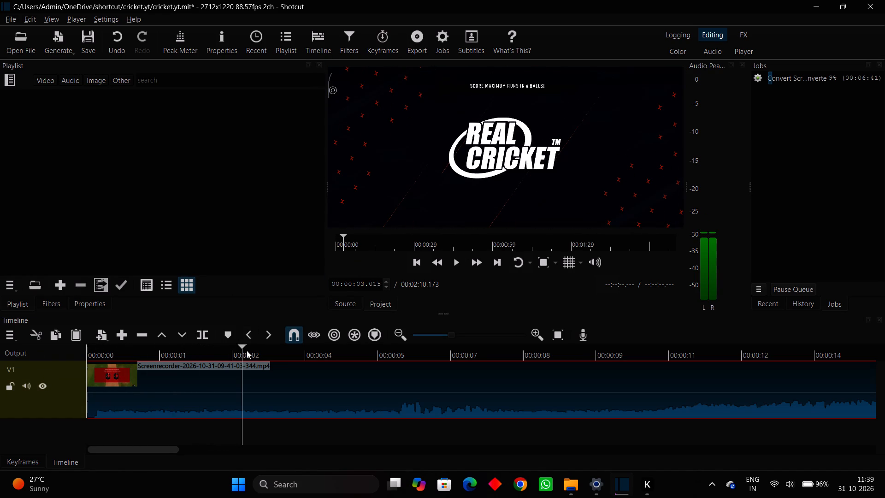
{"action": "left_click_drag", "start_coordinate": [242, 433], "coordinate": [120, 432]}
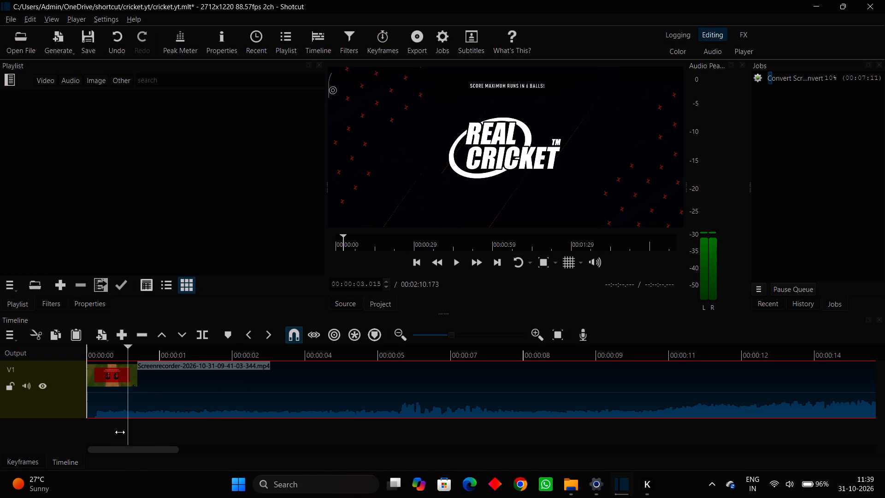
{"action": "left_click_drag", "start_coordinate": [120, 432], "coordinate": [107, 432]}
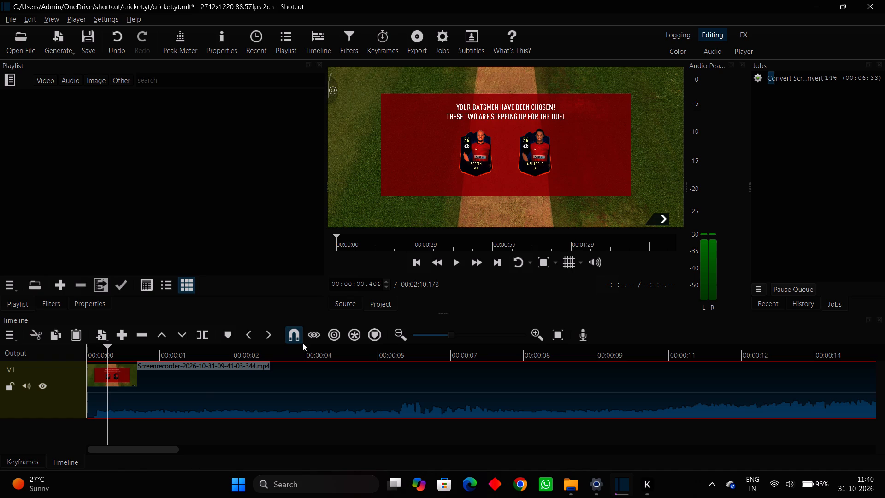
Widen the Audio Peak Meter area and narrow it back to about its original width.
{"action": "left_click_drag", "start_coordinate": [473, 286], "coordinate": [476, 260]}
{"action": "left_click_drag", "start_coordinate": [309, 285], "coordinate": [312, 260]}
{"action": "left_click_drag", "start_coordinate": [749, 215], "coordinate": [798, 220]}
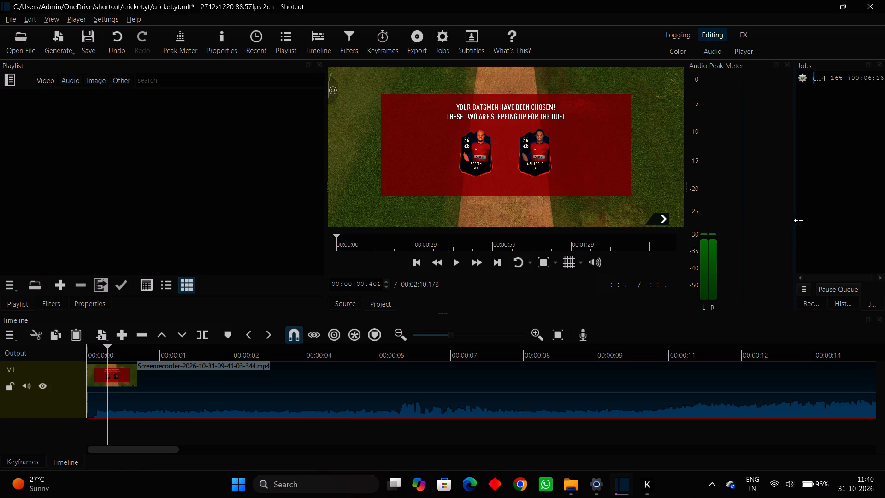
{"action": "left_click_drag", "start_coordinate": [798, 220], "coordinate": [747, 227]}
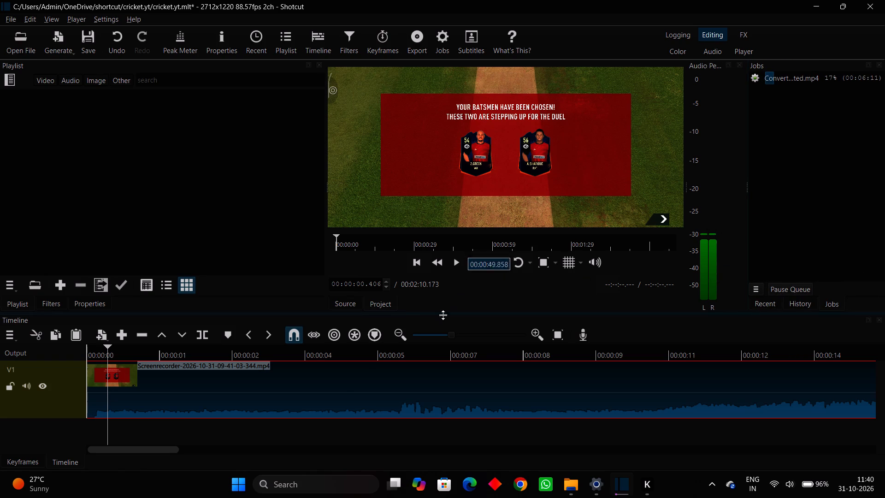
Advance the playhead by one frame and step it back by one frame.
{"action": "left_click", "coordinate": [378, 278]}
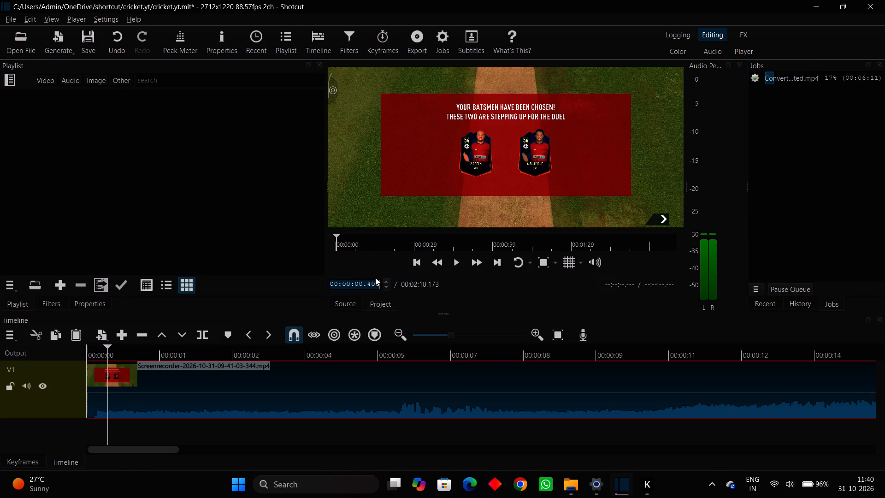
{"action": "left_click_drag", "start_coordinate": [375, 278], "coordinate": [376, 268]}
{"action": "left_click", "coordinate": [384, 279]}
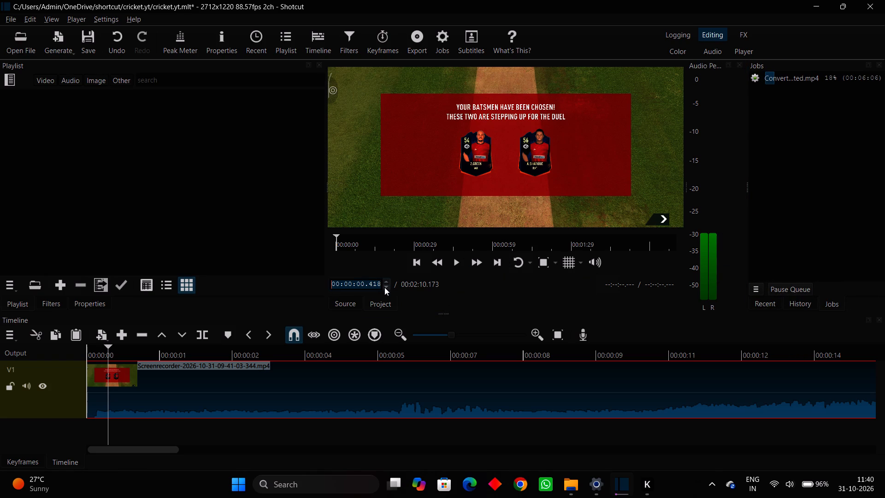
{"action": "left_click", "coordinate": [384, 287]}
Enlarge the timeline area upward by reducing the height of the preview and playlist area.
{"action": "left_click_drag", "start_coordinate": [444, 342], "coordinate": [451, 313]}
{"action": "left_click_drag", "start_coordinate": [480, 313], "coordinate": [489, 260]}
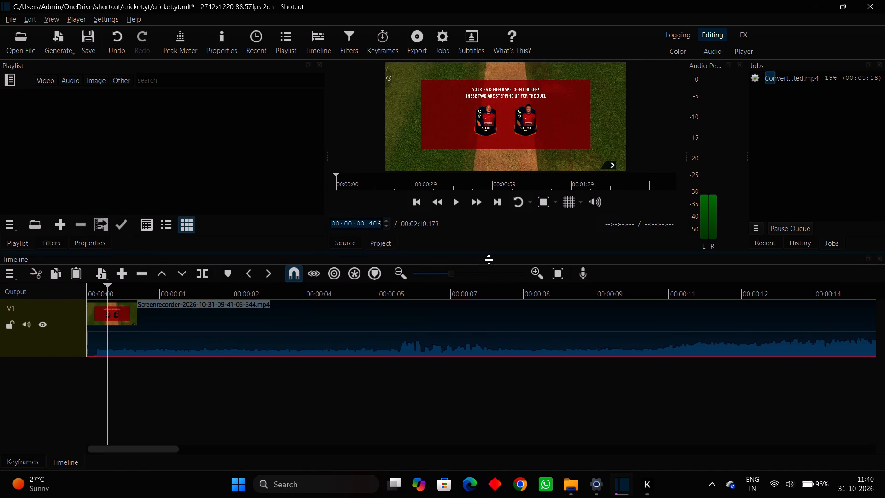
{"action": "left_click_drag", "start_coordinate": [489, 260], "coordinate": [489, 261]}
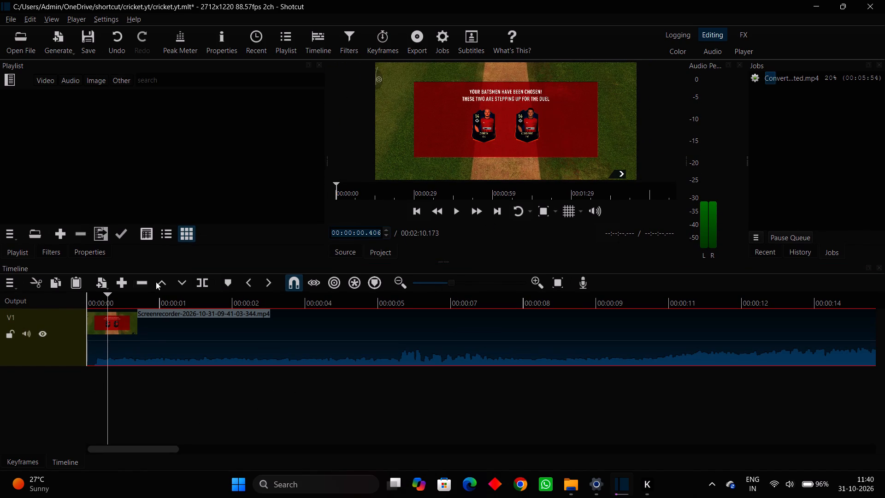
Play the timeline to review the first 16 seconds or so of the cricket footage.
{"action": "left_click", "coordinate": [455, 217]}
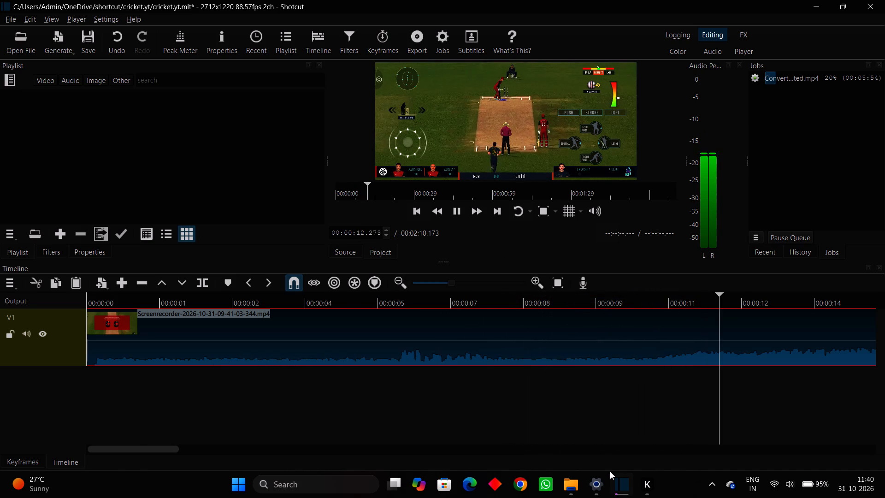
{"action": "left_click", "coordinate": [148, 339]}
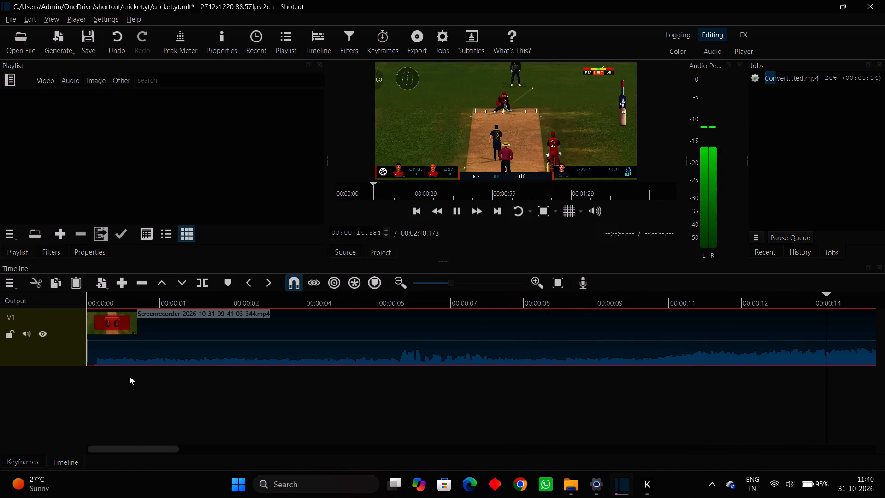
{"action": "left_click", "coordinate": [130, 376]}
Move the screen recording clip along track V1 so that it starts at about 23.4 seconds.
{"action": "left_click_drag", "start_coordinate": [122, 354], "coordinate": [175, 348]}
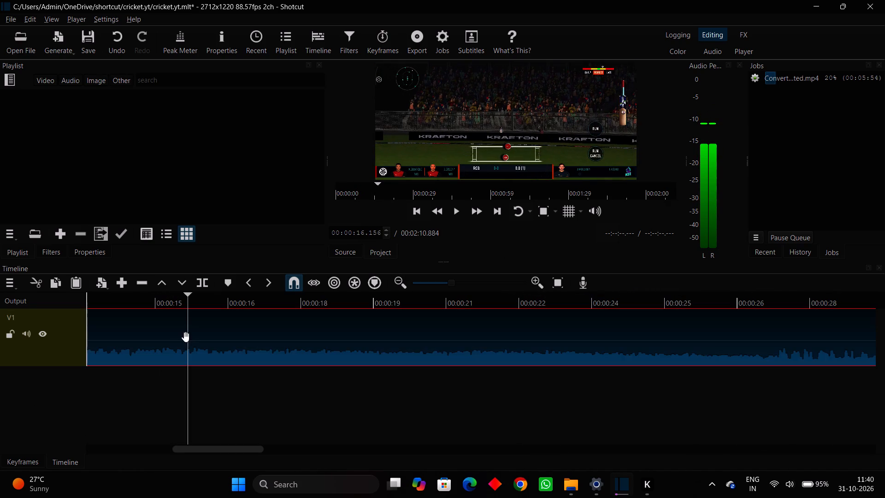
{"action": "left_click_drag", "start_coordinate": [160, 339], "coordinate": [763, 296]}
{"action": "left_click_drag", "start_coordinate": [337, 333], "coordinate": [884, 385]}
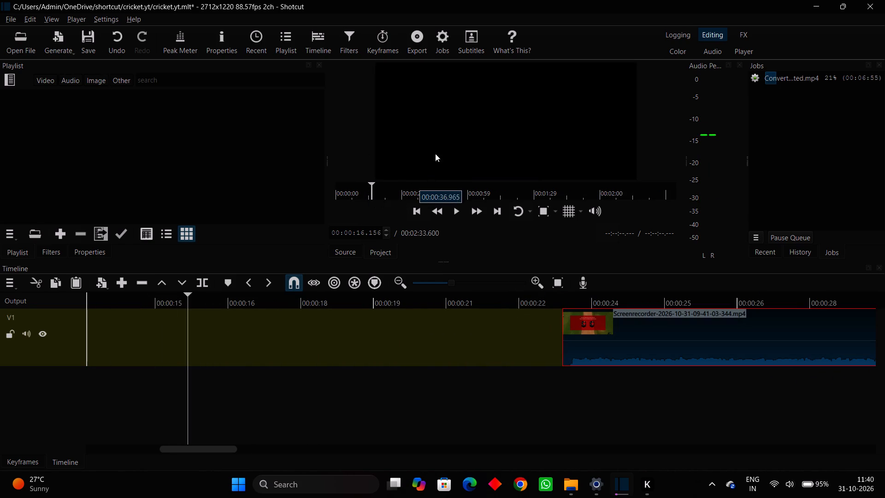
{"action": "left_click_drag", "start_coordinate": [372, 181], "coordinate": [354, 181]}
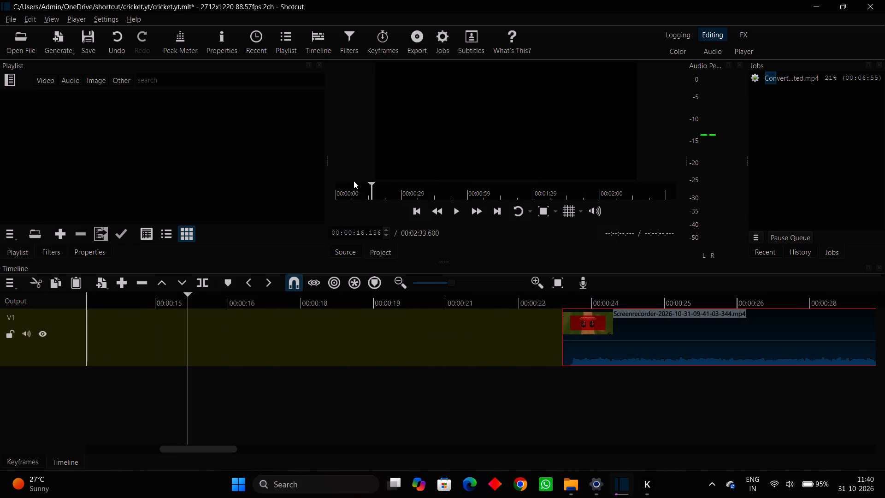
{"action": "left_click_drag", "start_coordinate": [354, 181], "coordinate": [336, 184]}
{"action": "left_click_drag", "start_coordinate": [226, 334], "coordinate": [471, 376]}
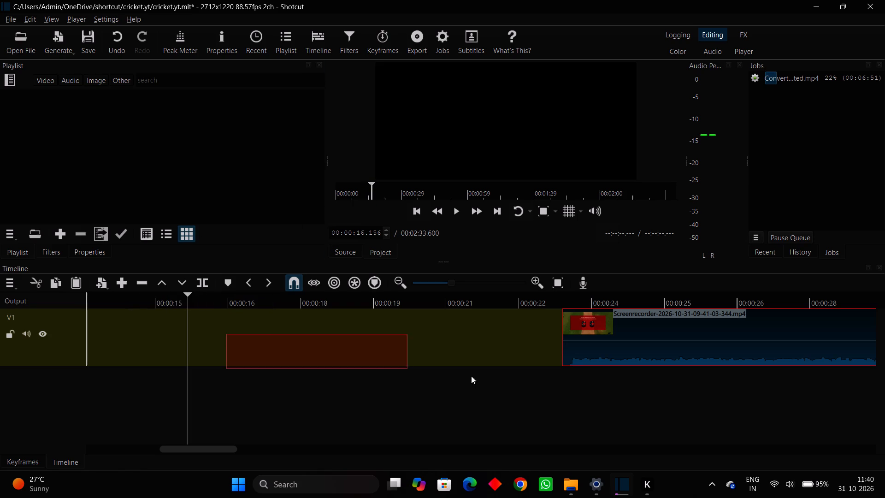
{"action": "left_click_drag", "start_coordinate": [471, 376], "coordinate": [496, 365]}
Return the playhead to the start of the timeline and play about the first second of the empty gap.
{"action": "left_click_drag", "start_coordinate": [188, 398], "coordinate": [67, 409]}
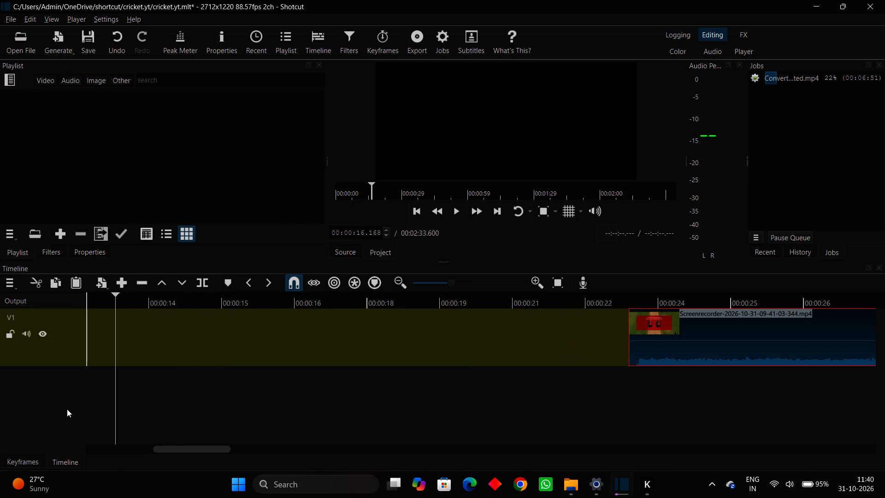
{"action": "left_click_drag", "start_coordinate": [67, 409], "coordinate": [70, 386]}
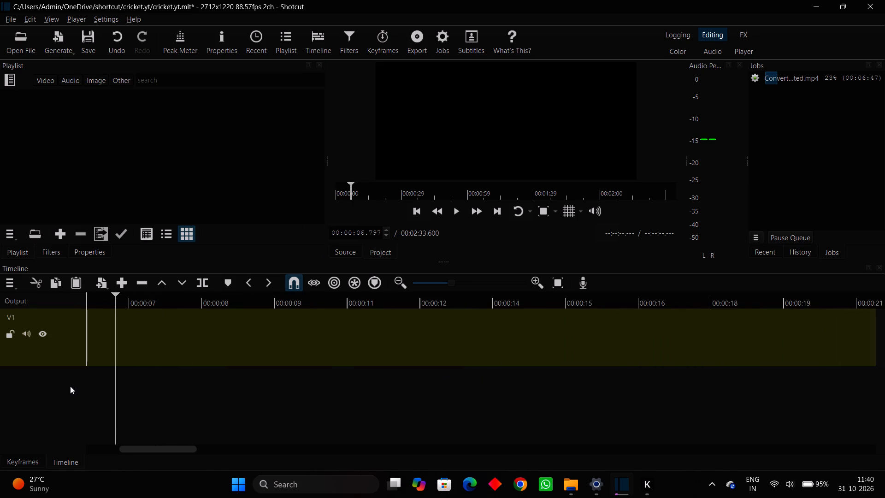
{"action": "left_click_drag", "start_coordinate": [70, 386], "coordinate": [100, 414]}
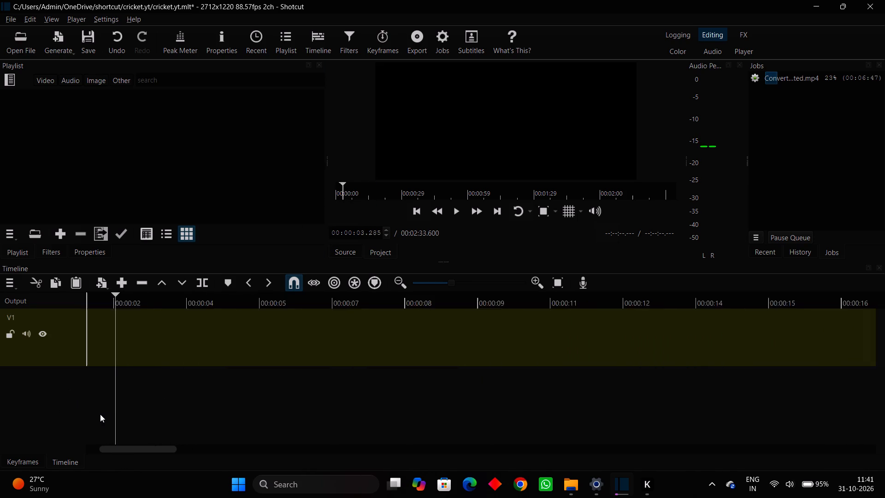
{"action": "left_click_drag", "start_coordinate": [100, 414], "coordinate": [81, 402]}
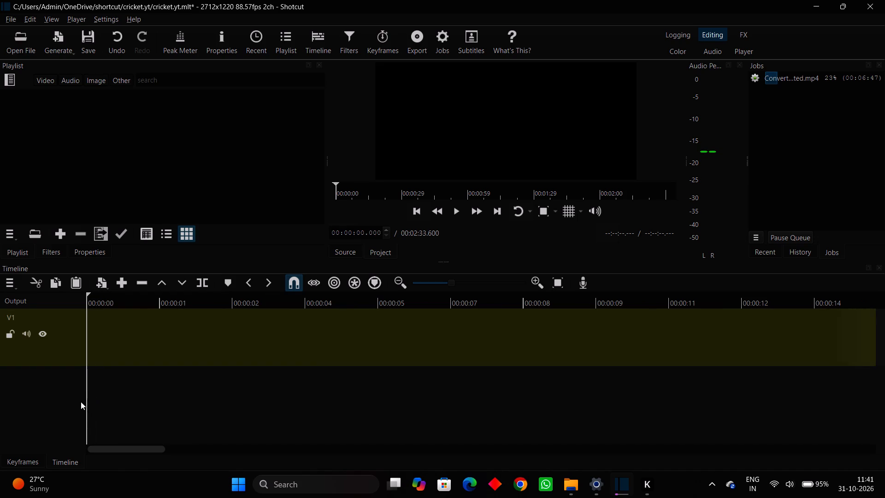
{"action": "left_click_drag", "start_coordinate": [81, 402], "coordinate": [80, 402]}
{"action": "left_click", "coordinate": [196, 284]}
{"action": "left_click", "coordinate": [454, 212]}
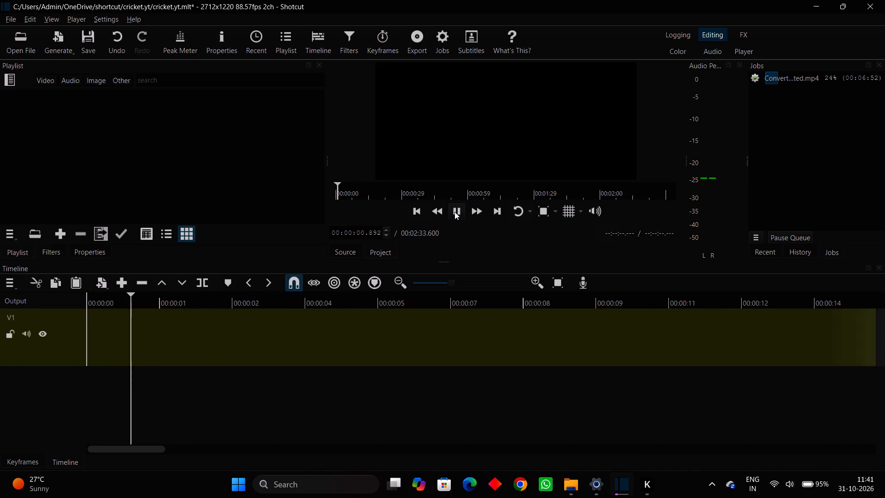
{"action": "left_click", "coordinate": [454, 212]}
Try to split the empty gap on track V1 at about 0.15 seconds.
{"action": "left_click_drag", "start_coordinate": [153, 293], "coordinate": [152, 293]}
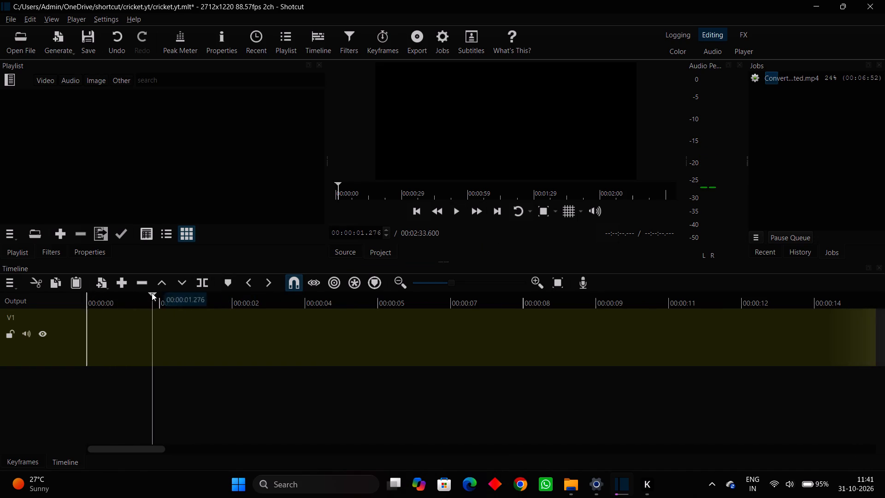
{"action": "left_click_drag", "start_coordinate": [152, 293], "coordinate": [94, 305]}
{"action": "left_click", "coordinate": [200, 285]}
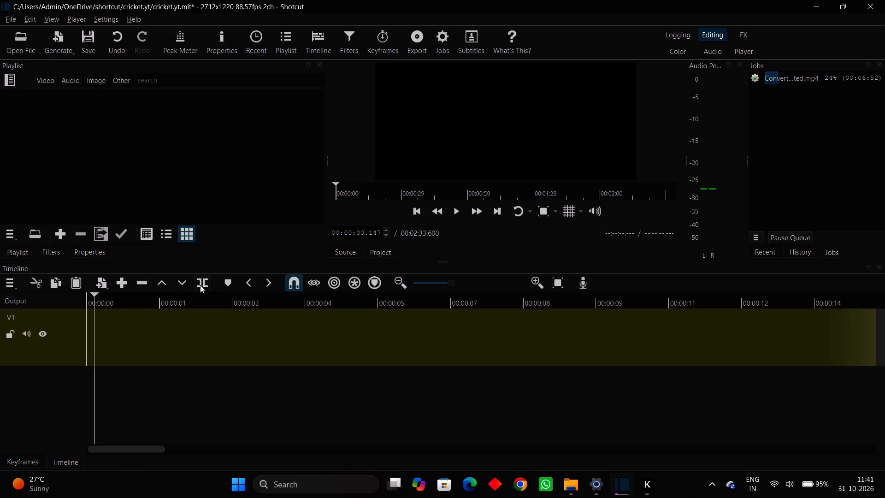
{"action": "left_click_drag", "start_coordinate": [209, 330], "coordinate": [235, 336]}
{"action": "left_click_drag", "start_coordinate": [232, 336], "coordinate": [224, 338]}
Play the timeline from about 0.15 seconds.
{"action": "left_click", "coordinate": [448, 207]}
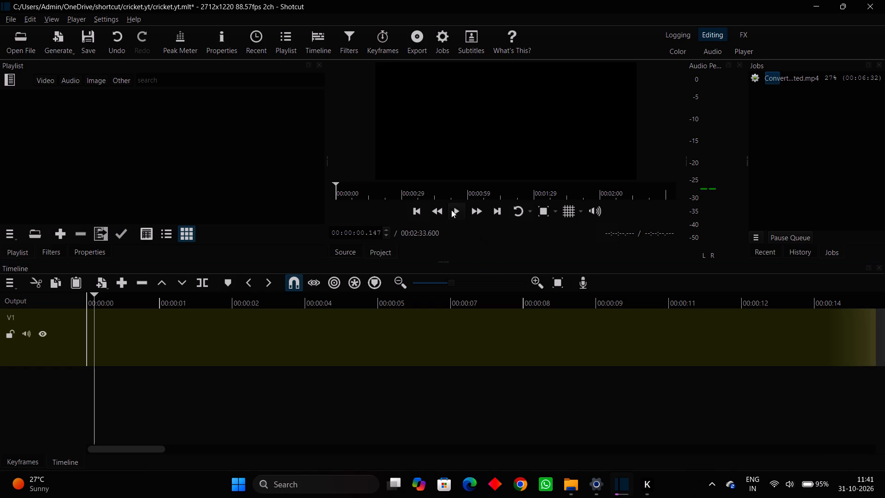
{"action": "left_click", "coordinate": [454, 211]}
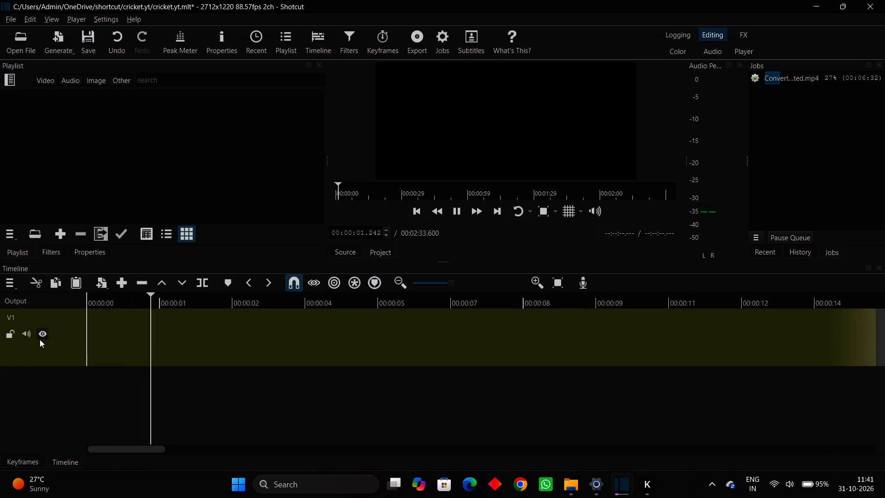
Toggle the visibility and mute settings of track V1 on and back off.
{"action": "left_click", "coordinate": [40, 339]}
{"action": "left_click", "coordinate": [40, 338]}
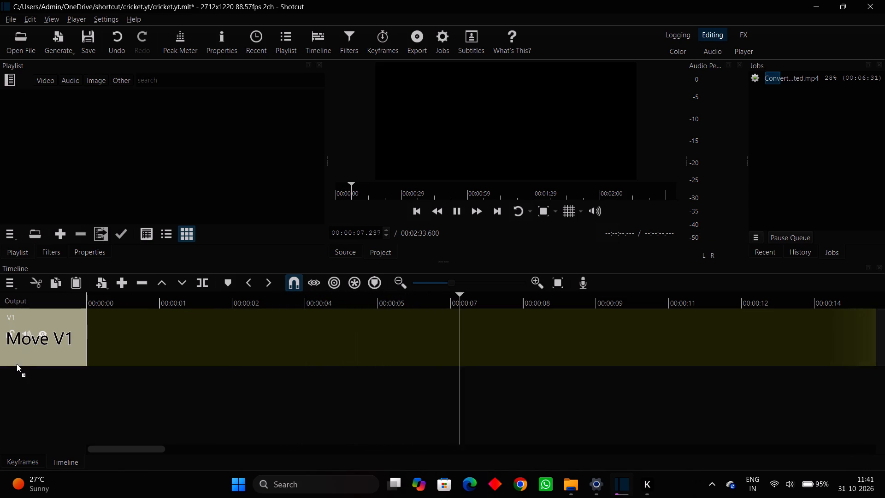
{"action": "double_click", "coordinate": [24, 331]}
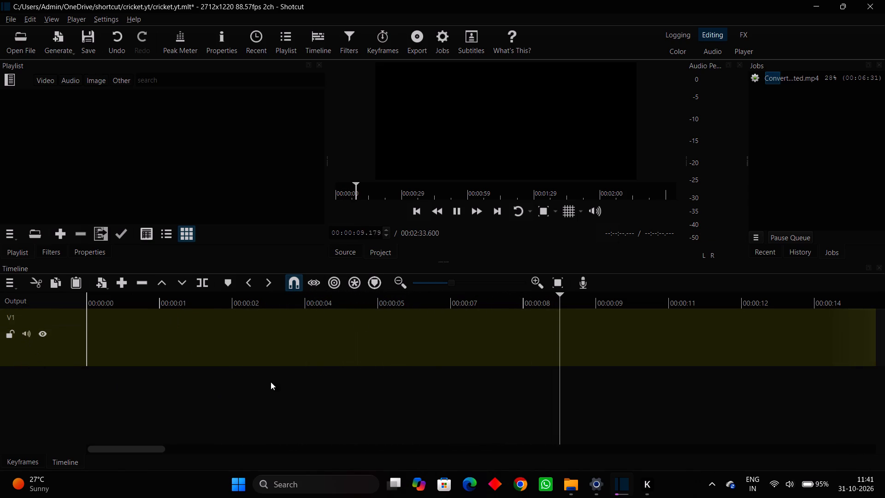
Undo the recent edits until the screen recording clip is back at the start of track V1.
{"action": "left_click", "coordinate": [120, 48]}
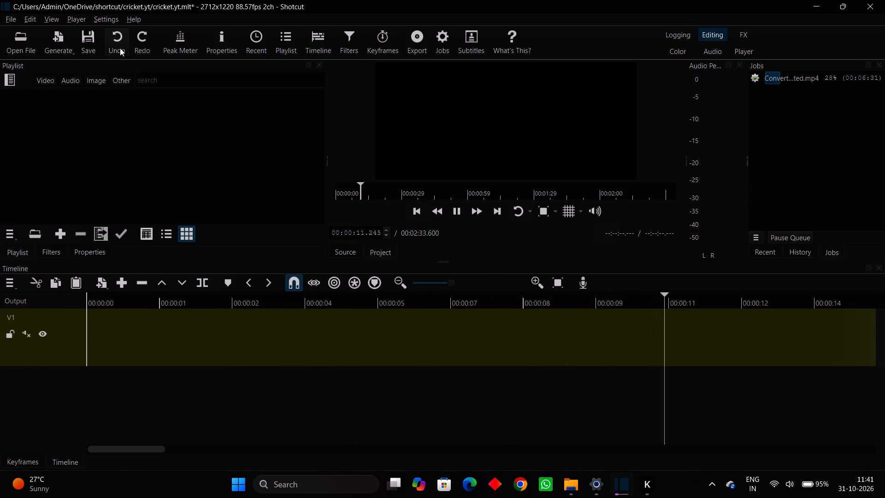
{"action": "left_click", "coordinate": [120, 48]}
{"action": "left_click", "coordinate": [120, 48]}
{"action": "left_click", "coordinate": [120, 48]}
{"action": "double_click", "coordinate": [120, 48]}
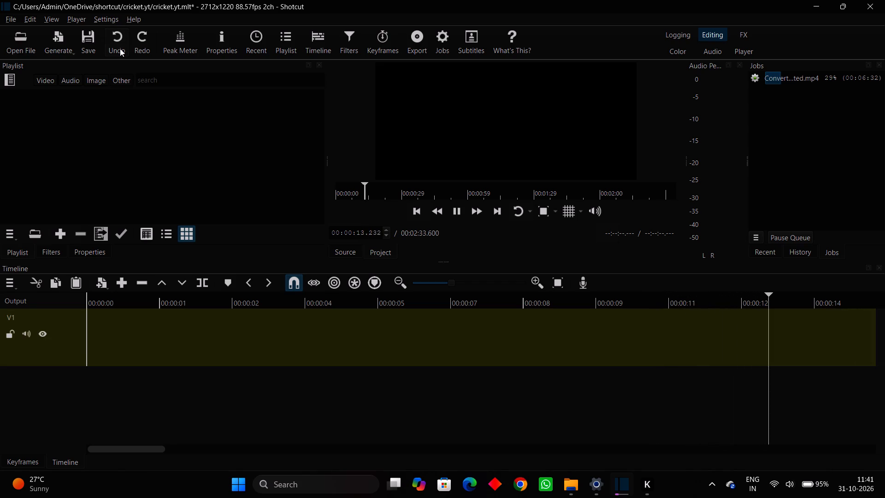
{"action": "left_click", "coordinate": [120, 48]}
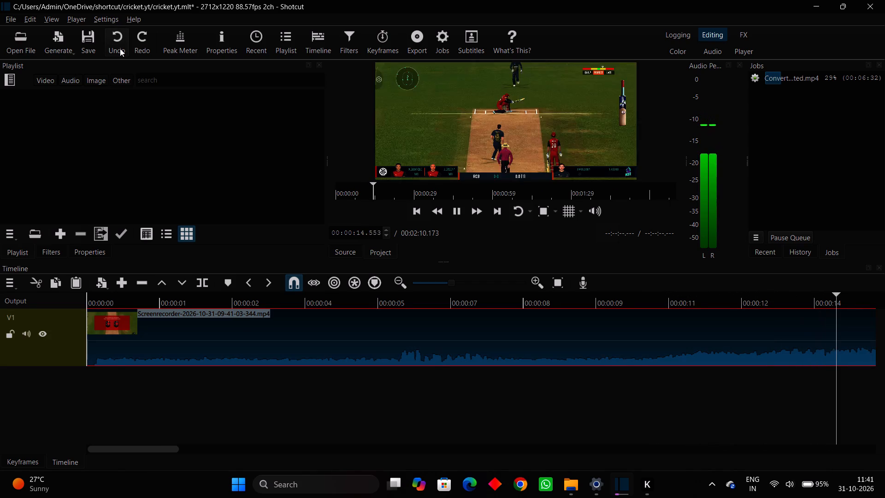
{"action": "left_click", "coordinate": [120, 48]}
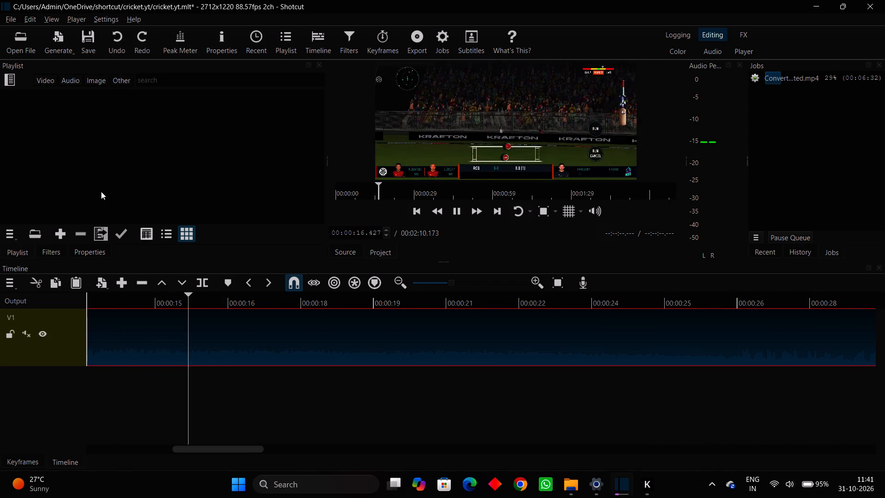
Unmute track V1.
{"action": "left_click", "coordinate": [24, 335]}
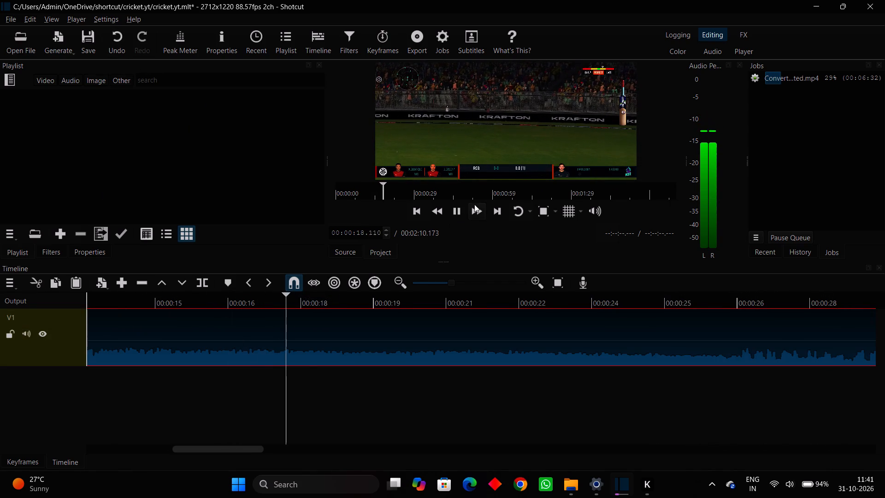
Play the cricket footage onward to about 39.5 seconds to review it, and pause there.
{"action": "left_click", "coordinate": [459, 209]}
{"action": "left_click", "coordinate": [457, 211]}
{"action": "left_click", "coordinate": [457, 211]}
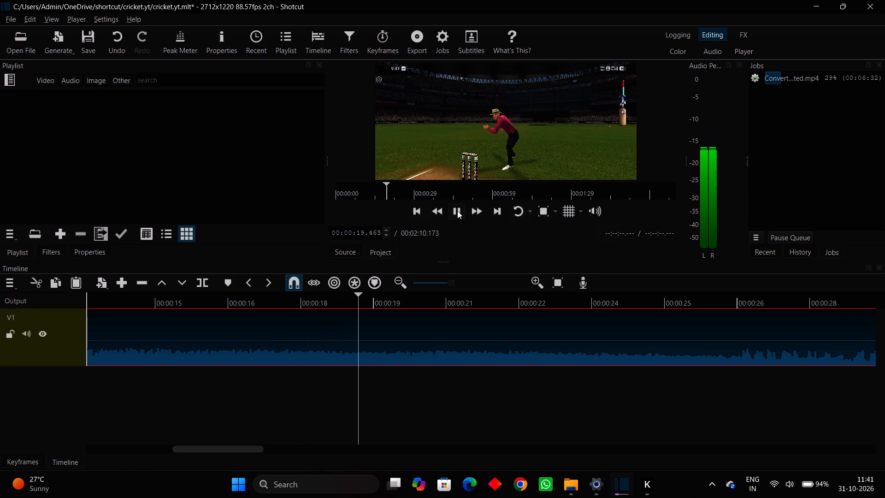
{"action": "left_click", "coordinate": [457, 211]}
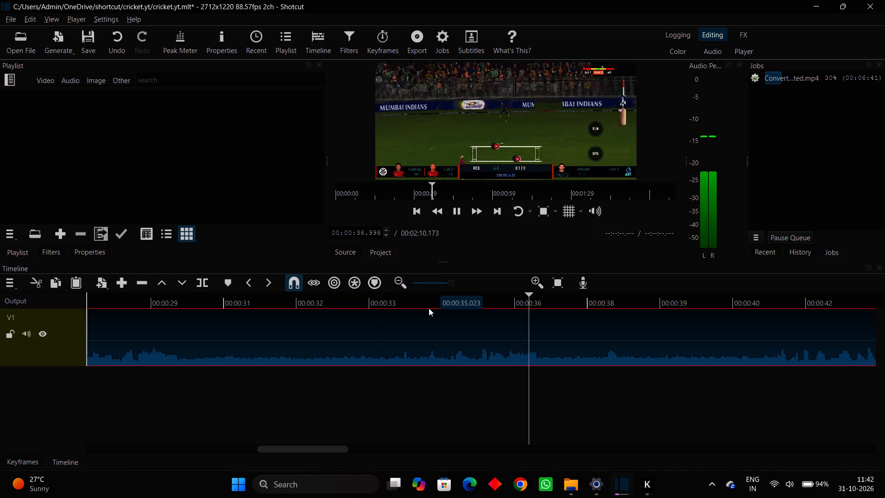
{"action": "left_click", "coordinate": [452, 210]}
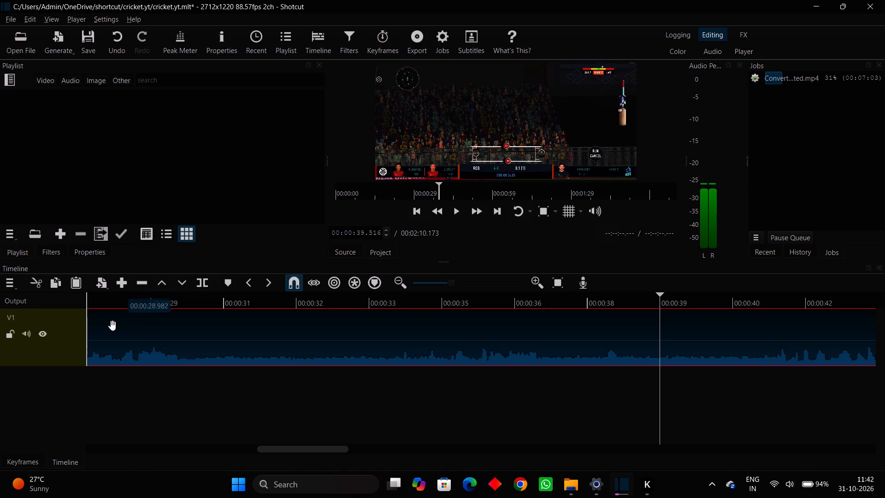
Move the screen recording clip along track V1 so that it starts at about 35 seconds.
{"action": "left_click_drag", "start_coordinate": [112, 326], "coordinate": [623, 338]}
{"action": "left_click_drag", "start_coordinate": [140, 338], "coordinate": [415, 352]}
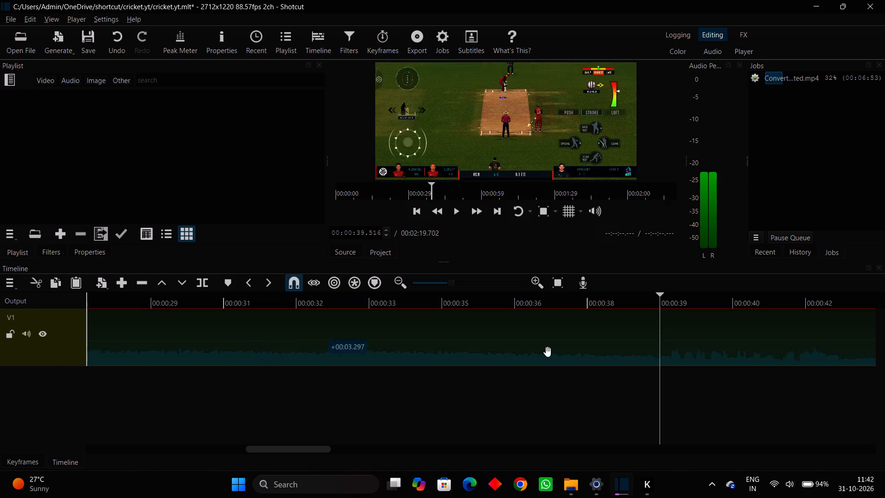
{"action": "left_click_drag", "start_coordinate": [128, 327], "coordinate": [469, 341]}
{"action": "left_click_drag", "start_coordinate": [109, 343], "coordinate": [362, 361]}
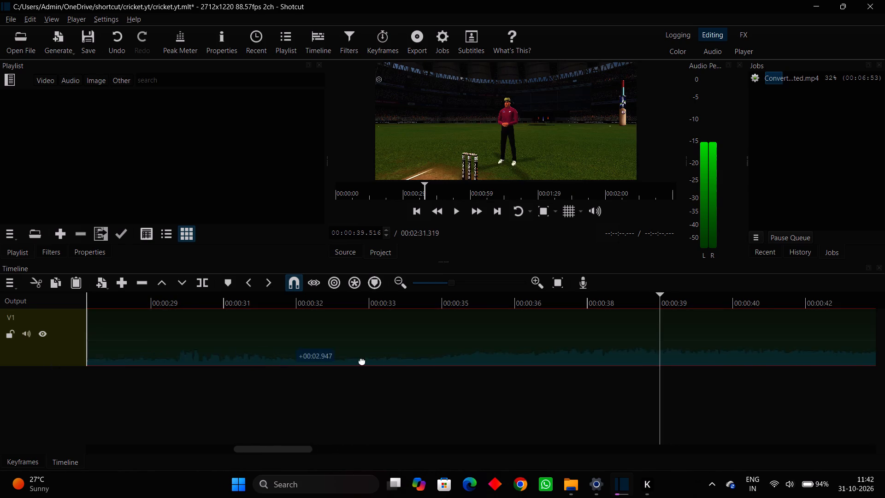
{"action": "left_click_drag", "start_coordinate": [362, 361], "coordinate": [527, 361]}
{"action": "left_click_drag", "start_coordinate": [204, 319], "coordinate": [542, 330]}
{"action": "left_click_drag", "start_coordinate": [195, 330], "coordinate": [609, 349]}
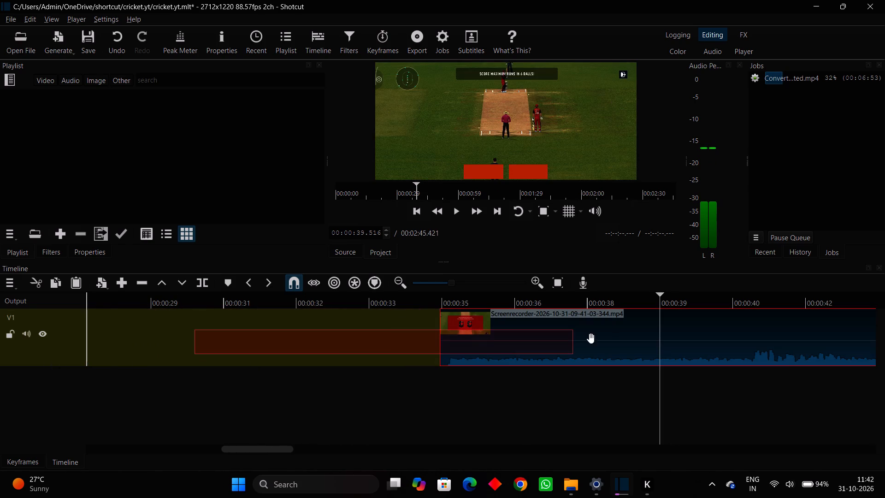
{"action": "left_click_drag", "start_coordinate": [213, 339], "coordinate": [524, 359]}
{"action": "left_click_drag", "start_coordinate": [310, 402], "coordinate": [517, 401]}
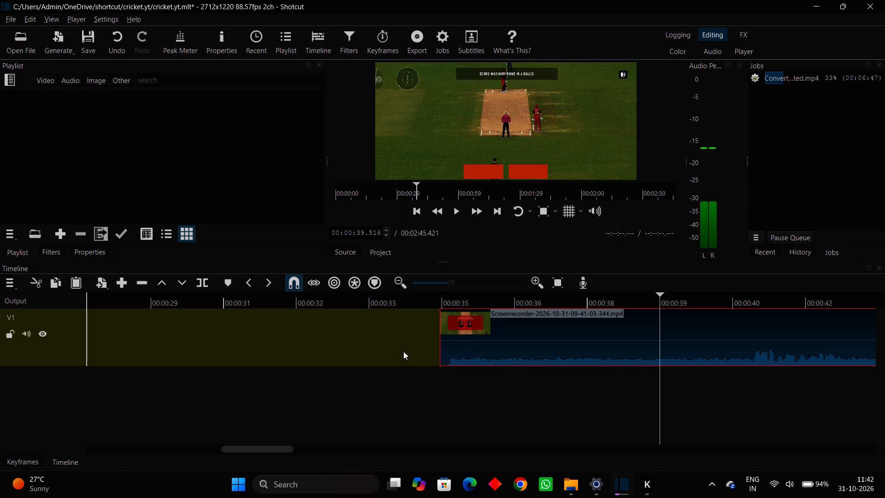
{"action": "left_click", "coordinate": [403, 351]}
{"action": "left_click", "coordinate": [450, 328]}
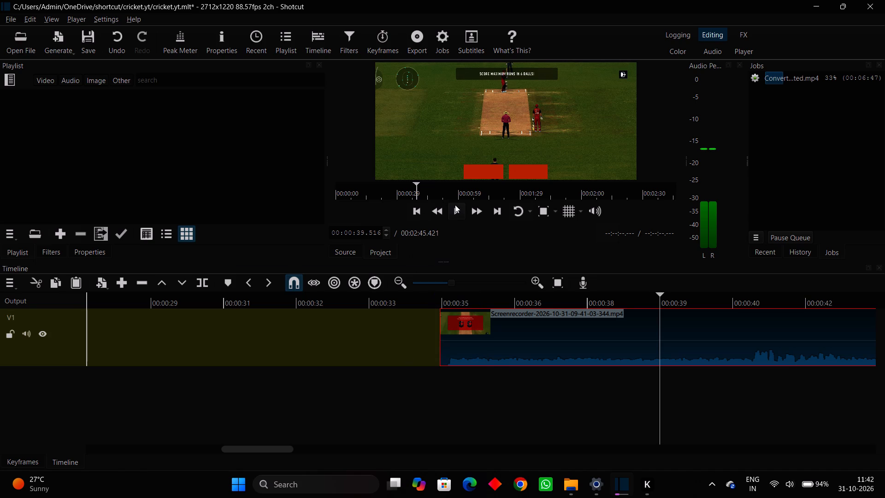
Play the moved clip's opening and part of the empty gap before it, from about 32.8 seconds.
{"action": "left_click", "coordinate": [455, 205]}
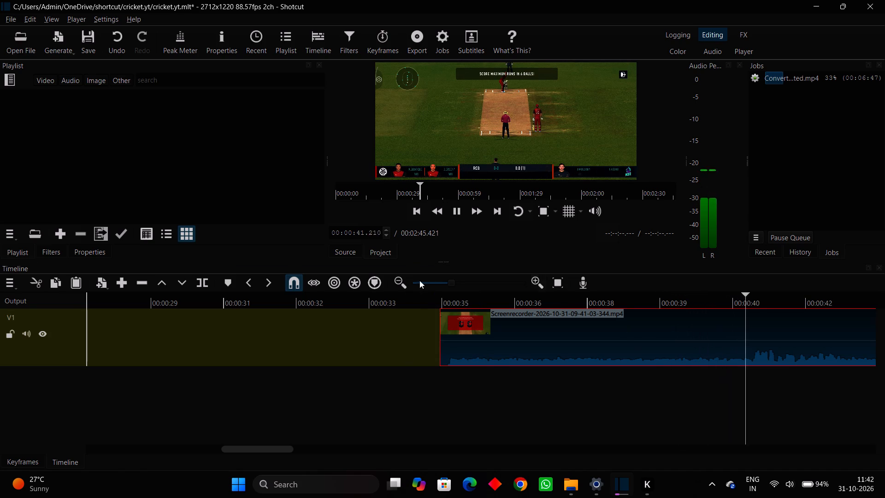
{"action": "left_click", "coordinate": [455, 207]}
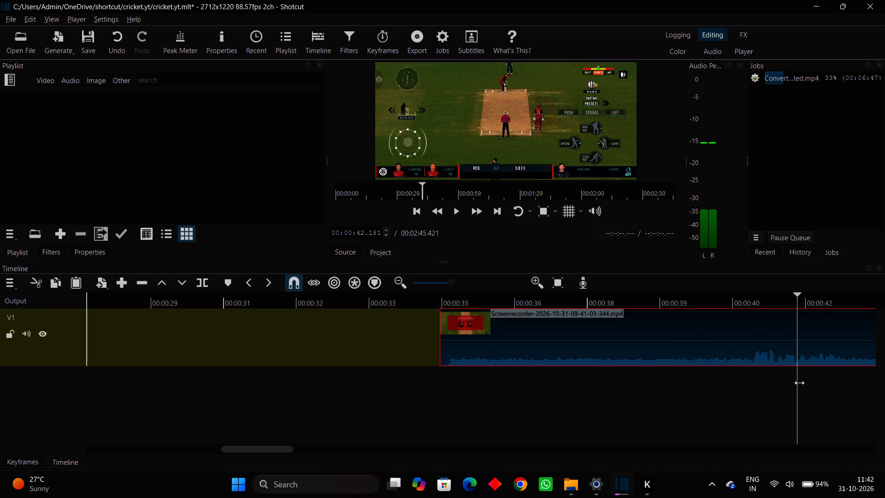
{"action": "left_click_drag", "start_coordinate": [798, 384], "coordinate": [313, 412]}
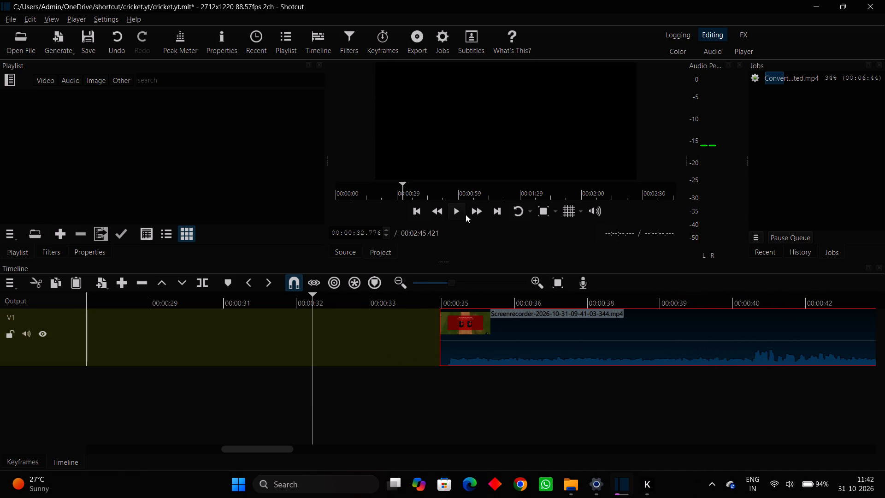
{"action": "left_click", "coordinate": [466, 214]}
{"action": "left_click", "coordinate": [399, 316]}
{"action": "left_click", "coordinate": [457, 209]}
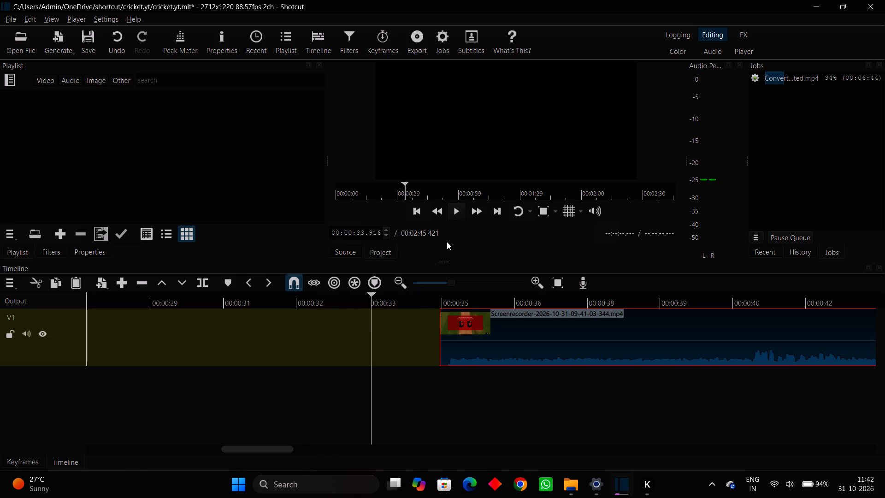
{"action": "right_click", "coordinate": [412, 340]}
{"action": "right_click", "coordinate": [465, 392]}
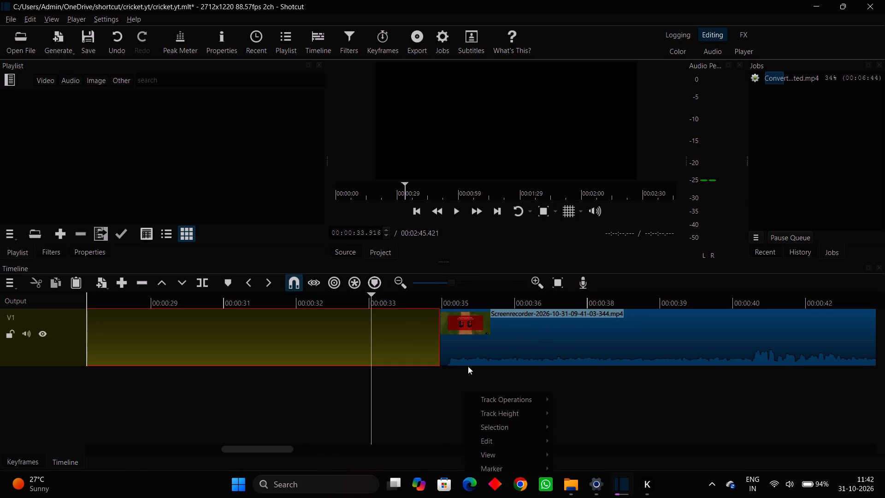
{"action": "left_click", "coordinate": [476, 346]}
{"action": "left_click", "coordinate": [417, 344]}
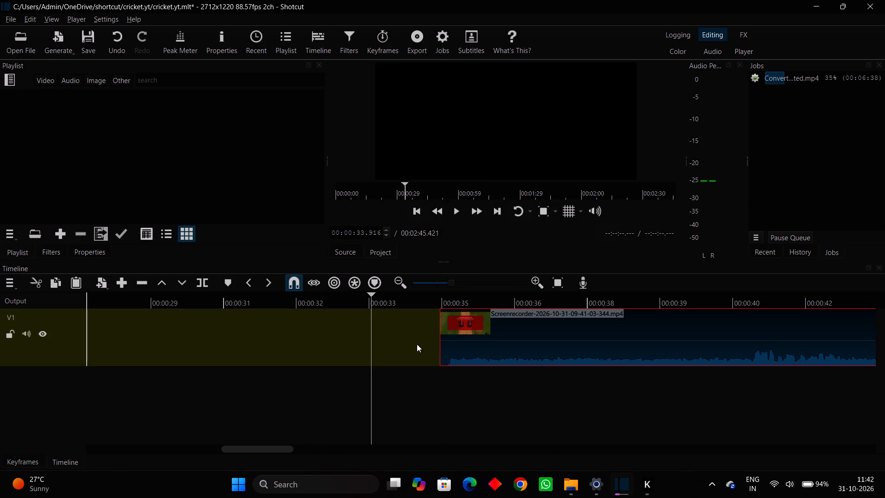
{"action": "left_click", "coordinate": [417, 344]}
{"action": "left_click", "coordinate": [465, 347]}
Turn on looped playback in the player.
{"action": "left_click", "coordinate": [516, 214]}
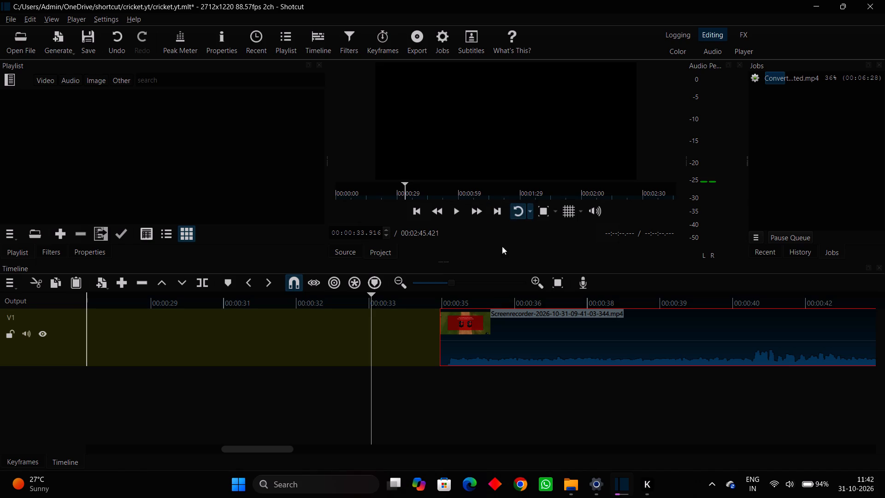
Play the source recording to about 6.5 seconds to review it, and return to the project view.
{"action": "left_click", "coordinate": [378, 249]}
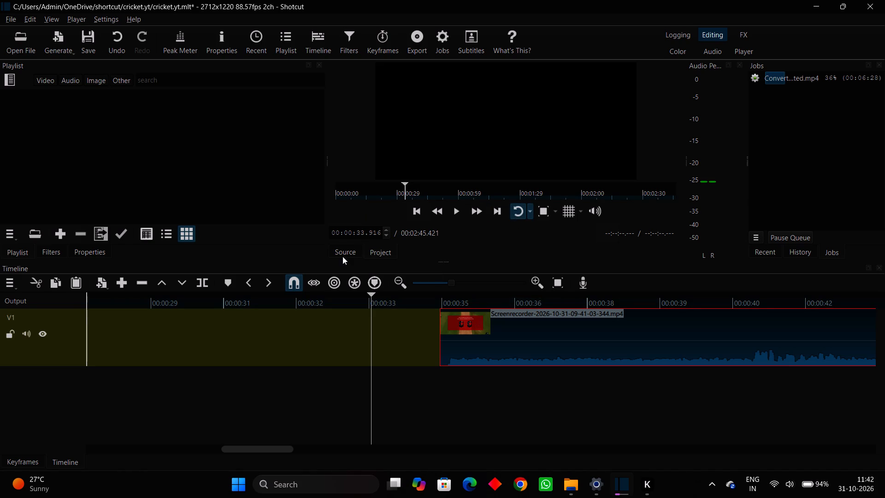
{"action": "left_click", "coordinate": [342, 256]}
{"action": "left_click", "coordinate": [346, 254]}
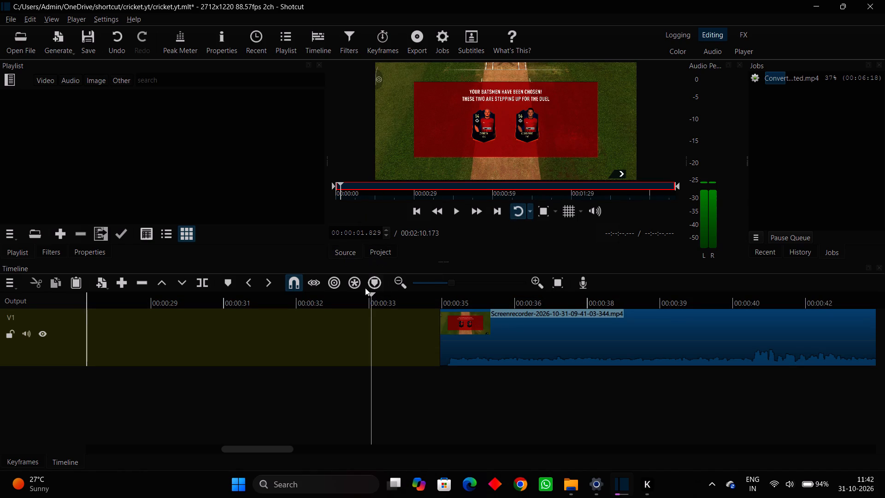
{"action": "left_click", "coordinate": [451, 208]}
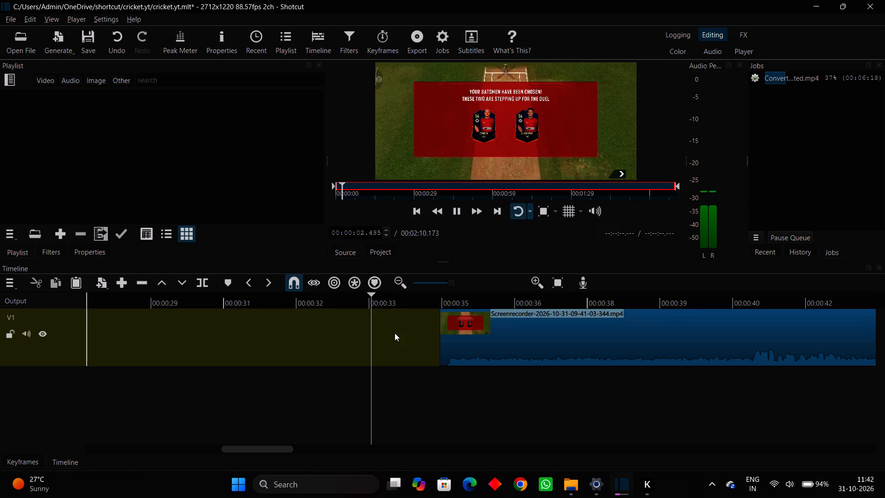
{"action": "left_click", "coordinate": [383, 249]}
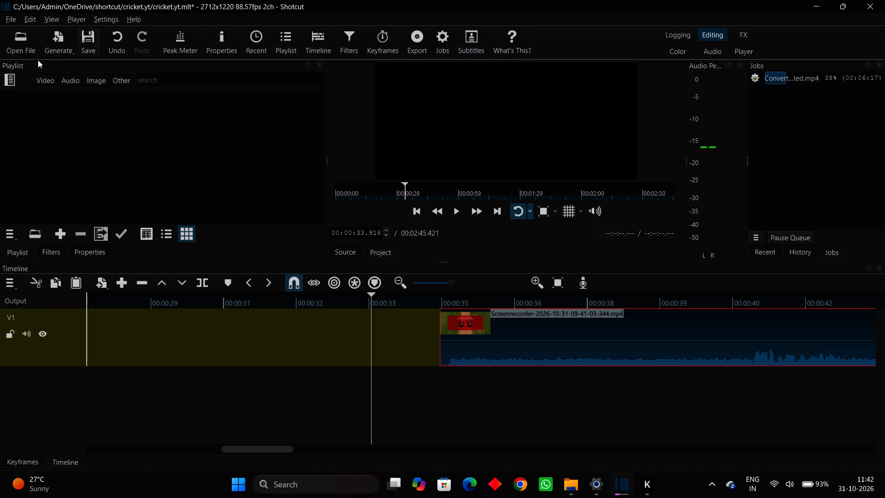
Undo all the earlier timeline edits, back to an empty timeline without any tracks.
{"action": "double_click", "coordinate": [102, 45]}
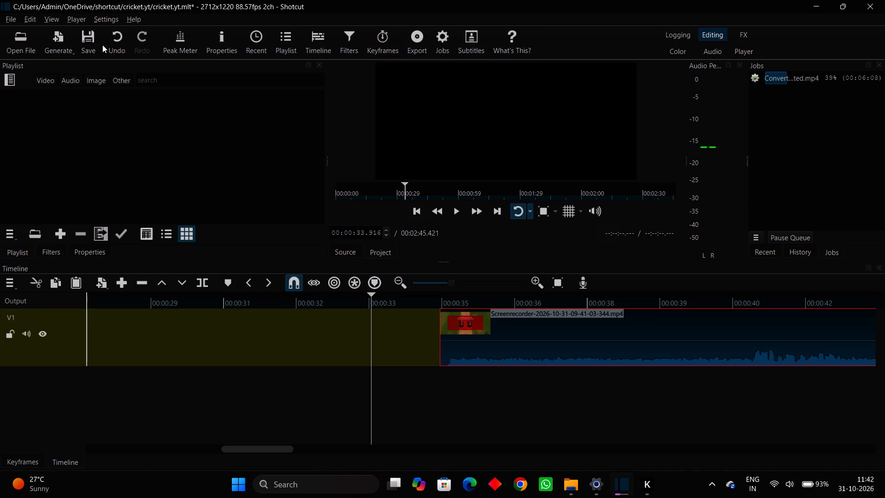
{"action": "triple_click", "coordinate": [109, 38]}
{"action": "triple_click", "coordinate": [108, 38]}
{"action": "left_click", "coordinate": [123, 43]}
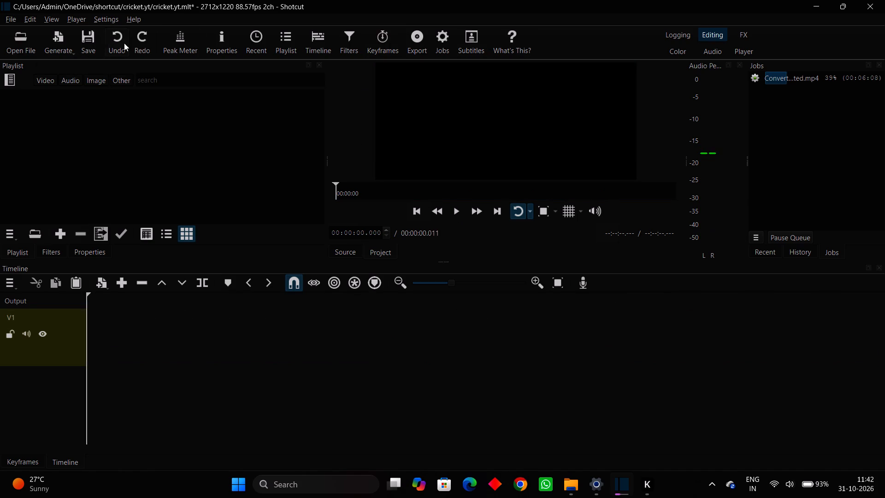
{"action": "double_click", "coordinate": [120, 39]}
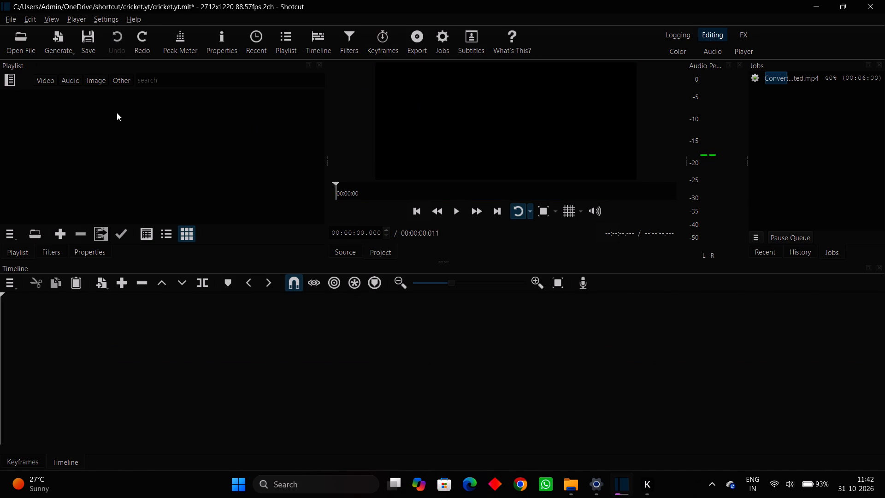
Browse the Desktop, Downloads and project's folders for a media file to open.
{"action": "left_click", "coordinate": [11, 18]}
{"action": "left_click", "coordinate": [27, 45]}
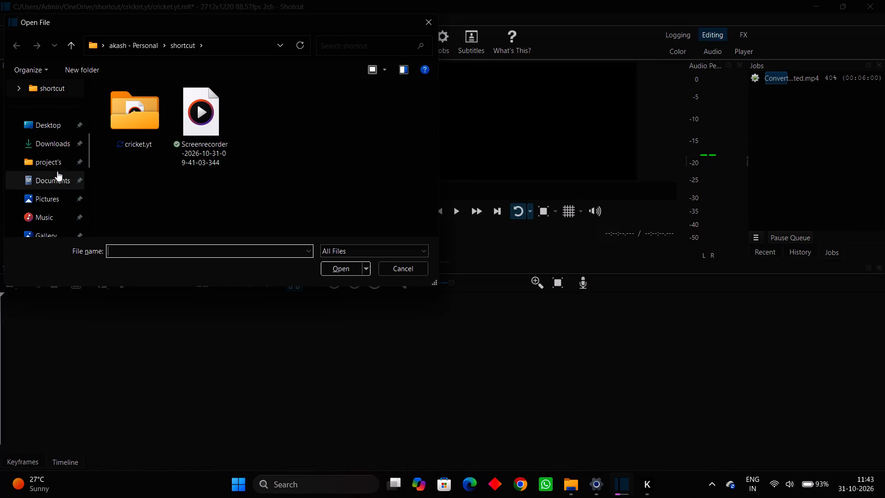
{"action": "scroll", "coordinate": [55, 172], "scroll_direction": "down", "scroll_amount": 1}
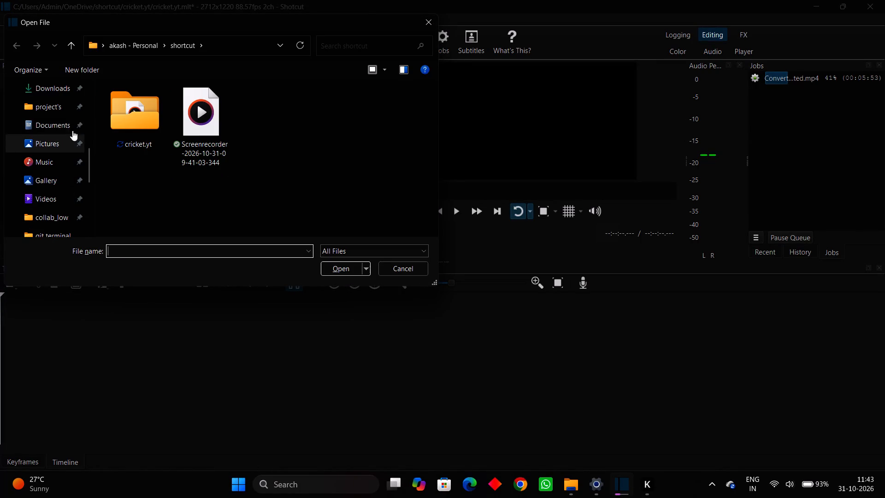
{"action": "scroll", "coordinate": [53, 178], "scroll_direction": "up", "scroll_amount": 3}
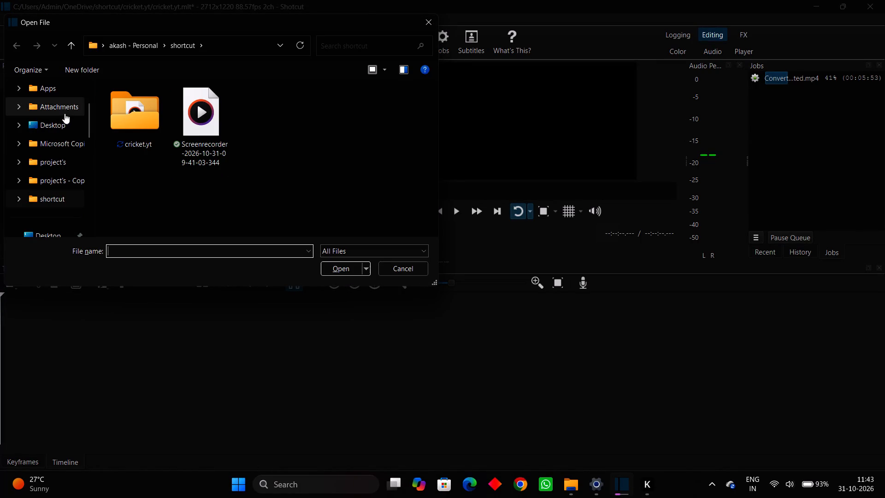
{"action": "left_click", "coordinate": [62, 124]}
{"action": "scroll", "coordinate": [60, 129], "scroll_direction": "down", "scroll_amount": 2}
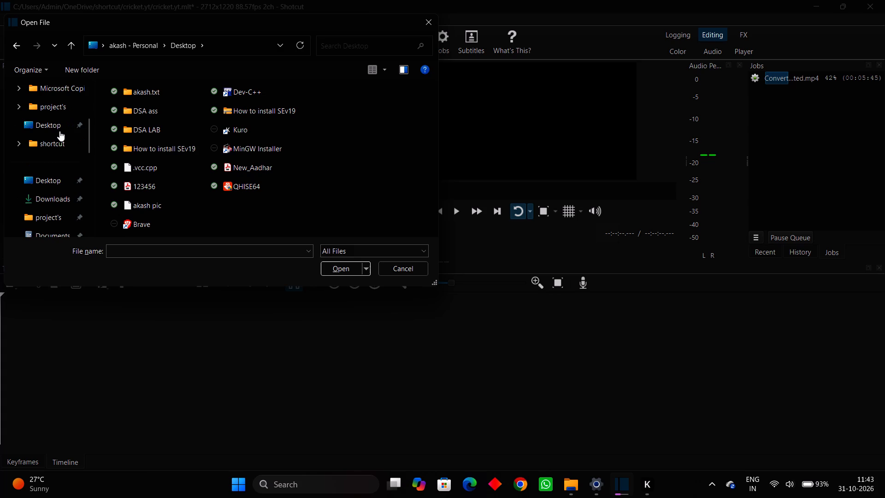
{"action": "scroll", "coordinate": [57, 133], "scroll_direction": "down", "scroll_amount": 4}
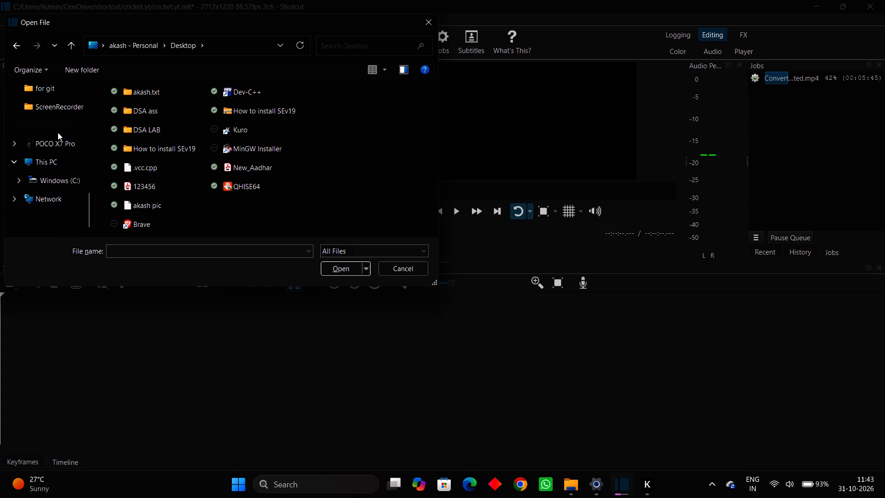
{"action": "scroll", "coordinate": [58, 132], "scroll_direction": "up", "scroll_amount": 5}
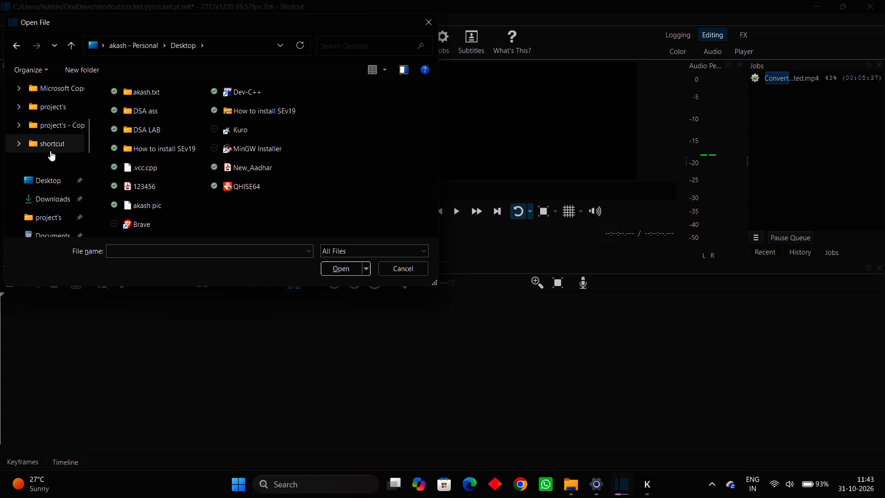
{"action": "left_click", "coordinate": [55, 198]}
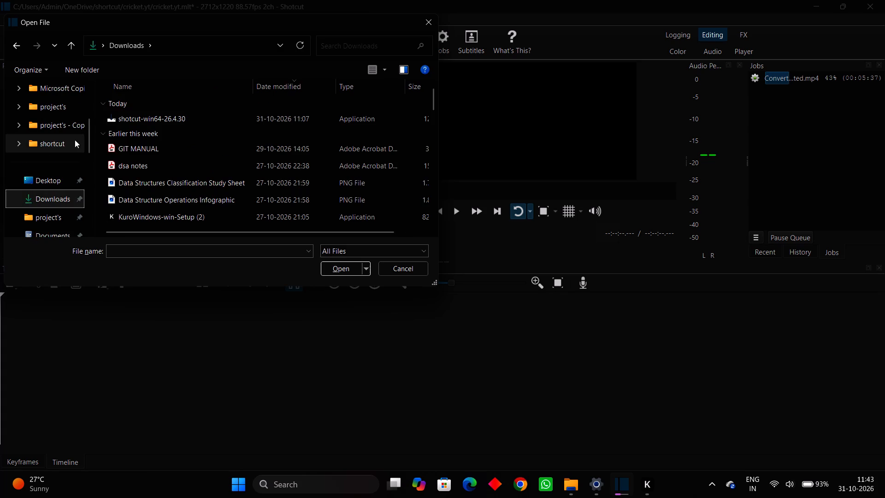
{"action": "scroll", "coordinate": [72, 155], "scroll_direction": "down", "scroll_amount": 2}
{"action": "left_click", "coordinate": [74, 106]}
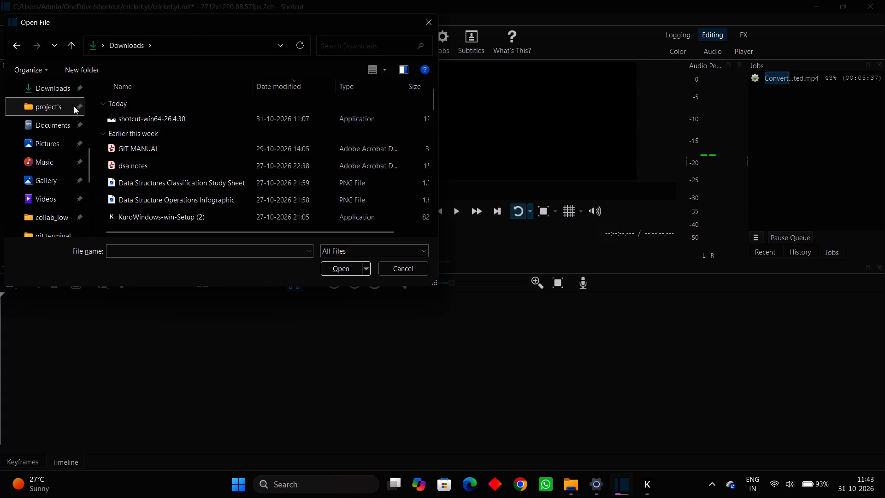
{"action": "scroll", "coordinate": [64, 131], "scroll_direction": "up", "scroll_amount": 3}
{"action": "scroll", "coordinate": [62, 134], "scroll_direction": "down", "scroll_amount": 2}
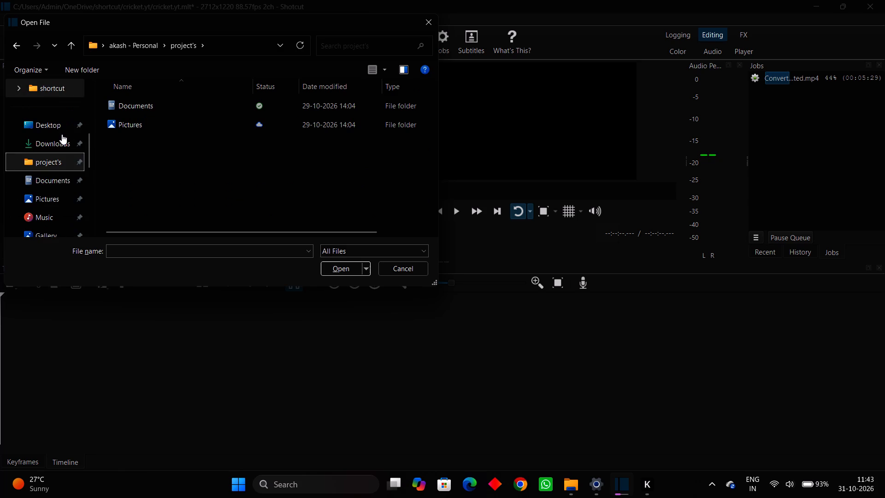
{"action": "left_click", "coordinate": [61, 131]}
{"action": "scroll", "coordinate": [156, 182], "scroll_direction": "up", "scroll_amount": 1}
{"action": "scroll", "coordinate": [156, 182], "scroll_direction": "down", "scroll_amount": 2}
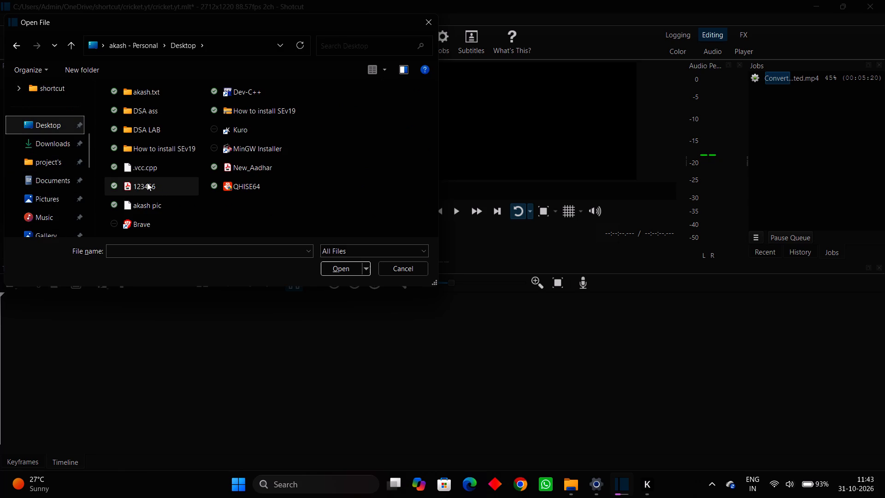
{"action": "scroll", "coordinate": [63, 199], "scroll_direction": "up", "scroll_amount": 4}
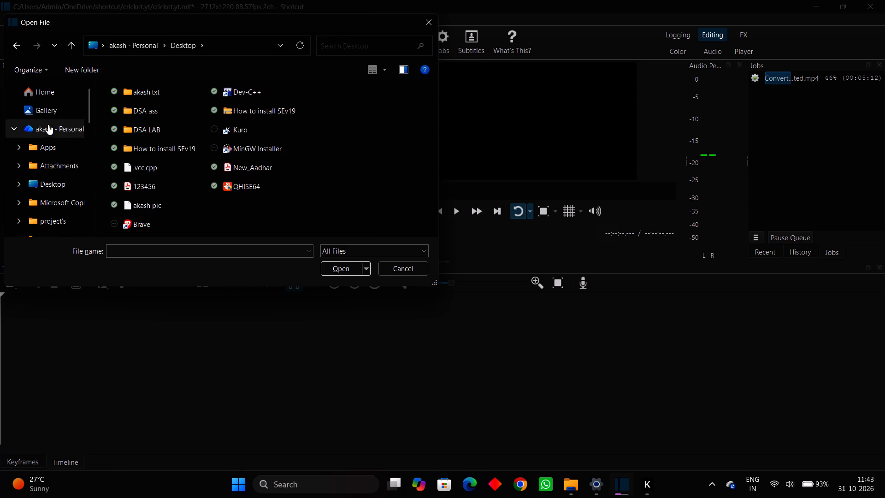
{"action": "left_click", "coordinate": [48, 125]}
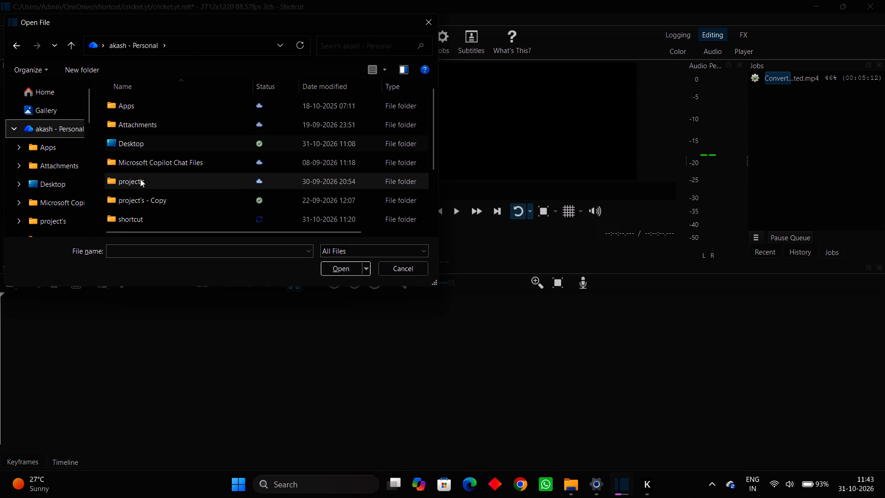
{"action": "left_click", "coordinate": [137, 215]}
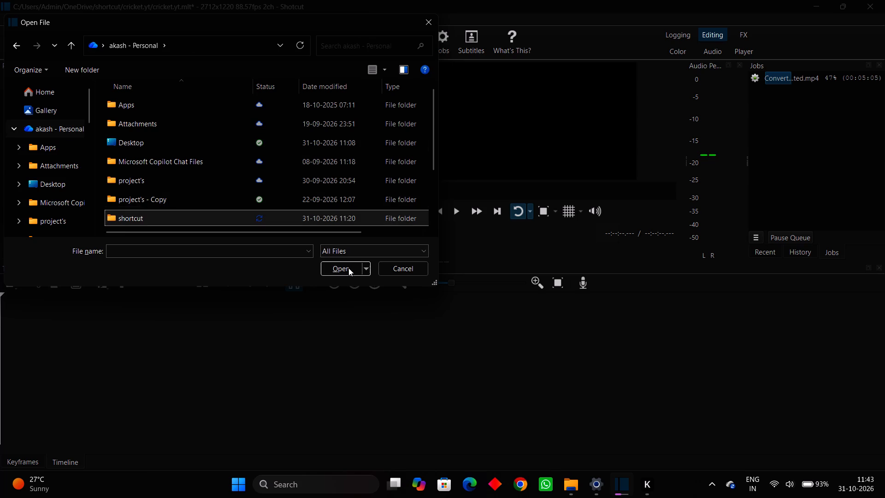
{"action": "left_click", "coordinate": [348, 269]}
{"action": "left_click", "coordinate": [186, 129]}
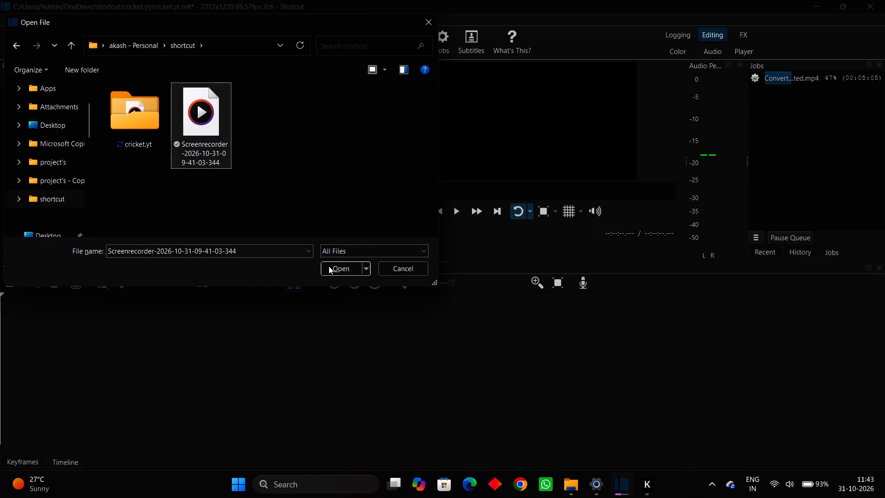
{"action": "left_click", "coordinate": [332, 269]}
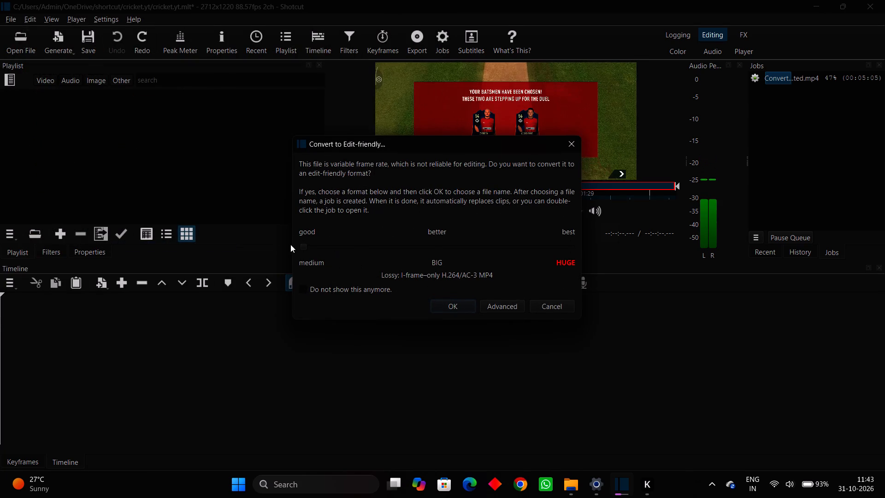
Stop the edit-friendly conversion prompt from showing again, accept it with the good/medium format, and cancel saving the converted file.
{"action": "triple_click", "coordinate": [304, 288]}
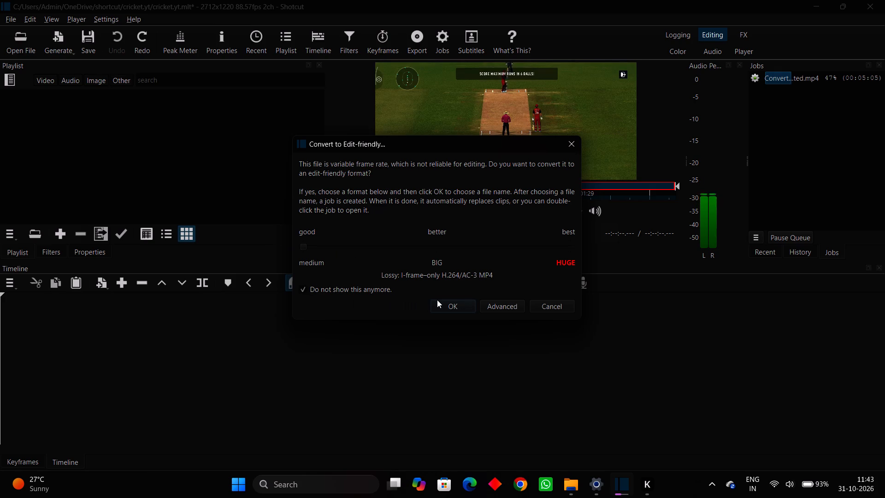
{"action": "left_click_drag", "start_coordinate": [302, 248], "coordinate": [335, 247]}
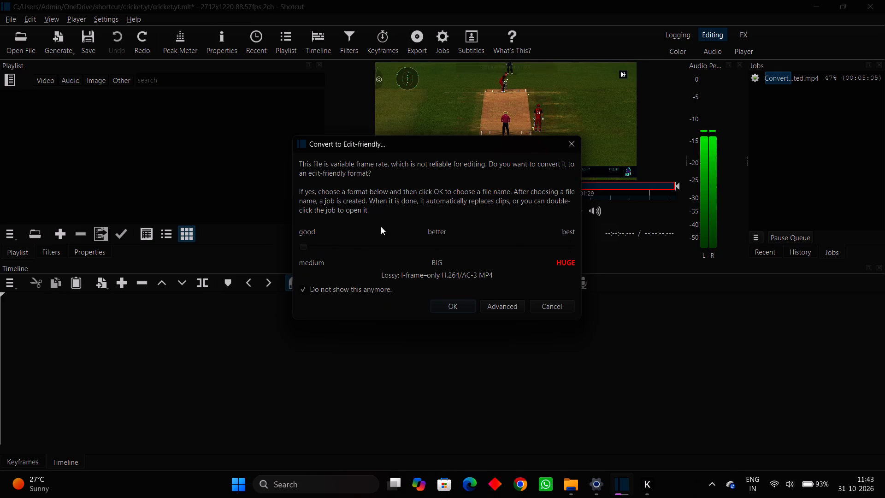
{"action": "left_click", "coordinate": [556, 264]}
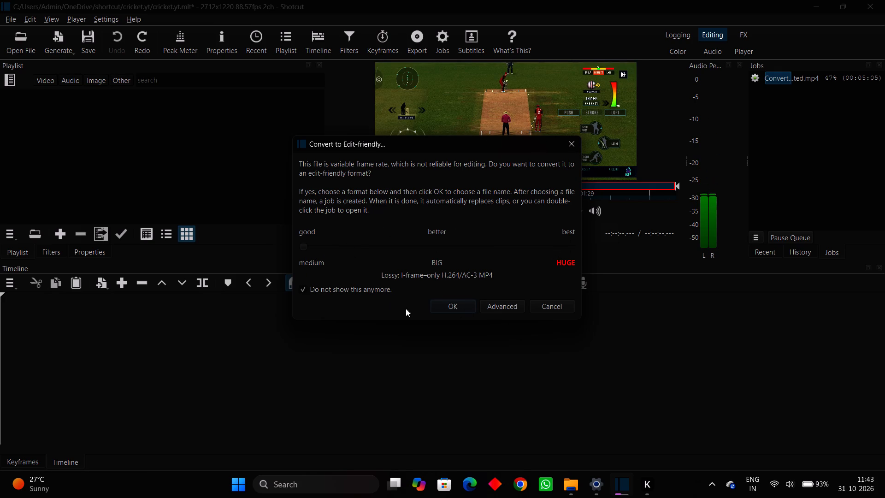
{"action": "left_click", "coordinate": [468, 305]}
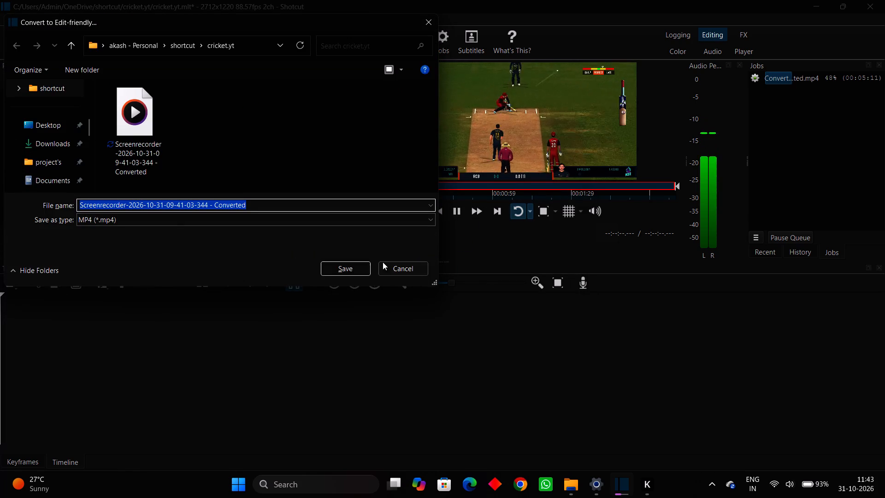
{"action": "left_click", "coordinate": [387, 269]}
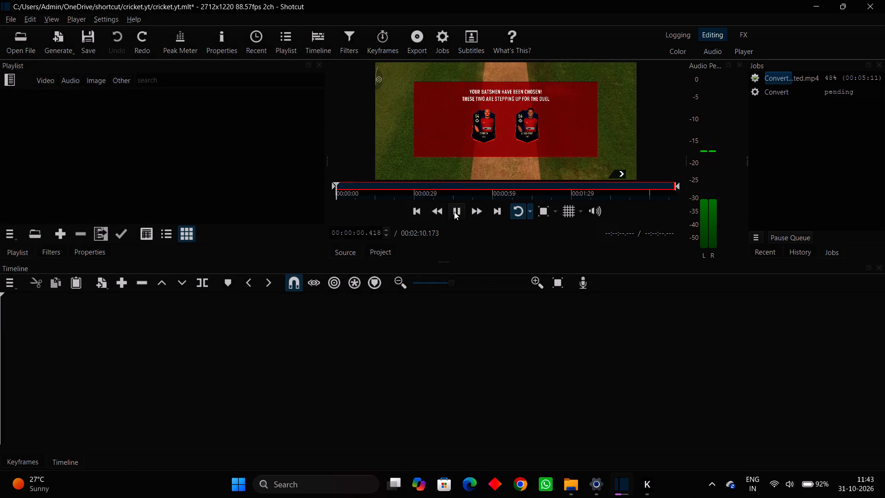
Pause the source preview and add the recording to the empty timeline, starting at zero on a new track V1.
{"action": "left_click", "coordinate": [453, 214]}
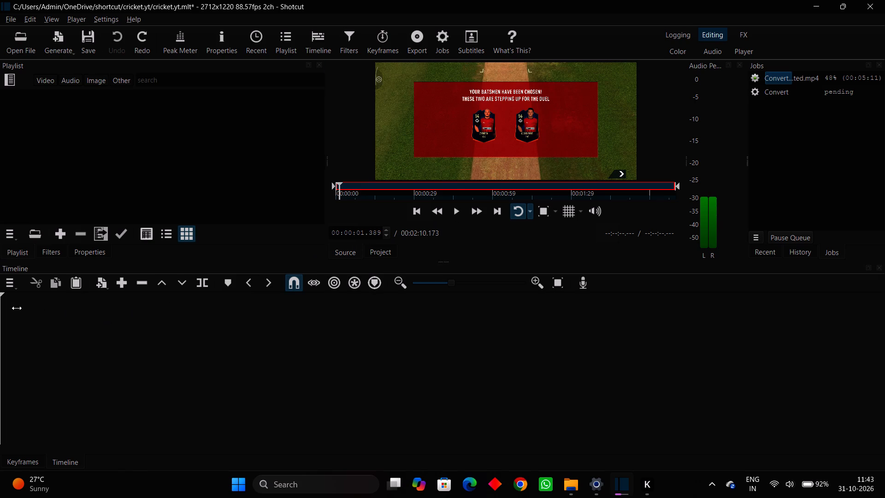
{"action": "left_click_drag", "start_coordinate": [403, 129], "coordinate": [210, 382]}
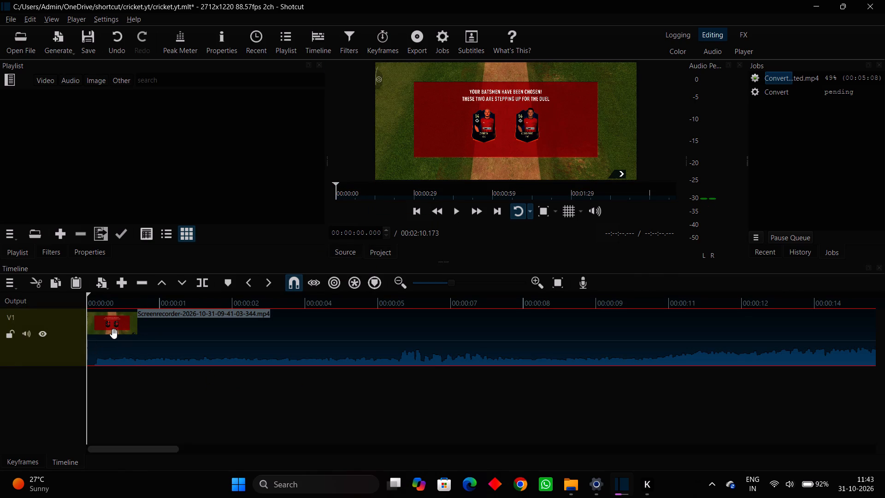
Scrub through the opening of the clip on track V1, leaving the playhead at about 1.9 seconds.
{"action": "left_click", "coordinate": [136, 305]}
{"action": "left_click_drag", "start_coordinate": [136, 304], "coordinate": [113, 305]}
{"action": "left_click_drag", "start_coordinate": [113, 305], "coordinate": [130, 305]}
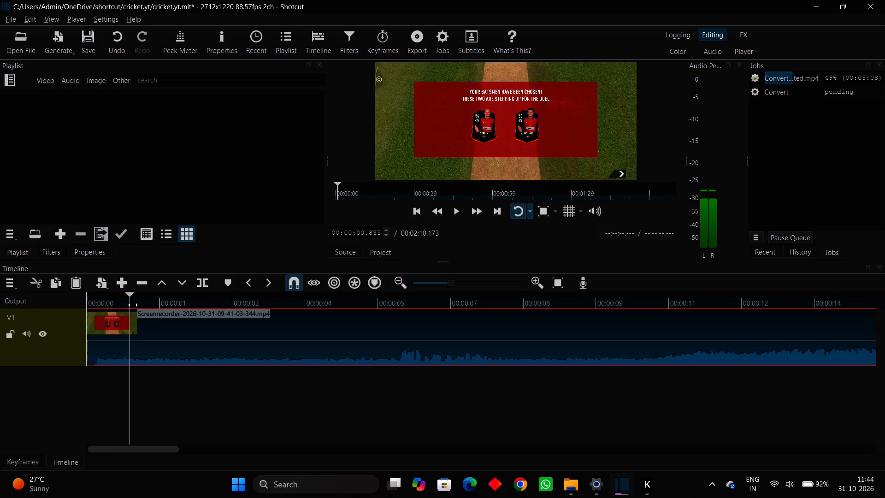
{"action": "left_click_drag", "start_coordinate": [132, 301], "coordinate": [136, 303]}
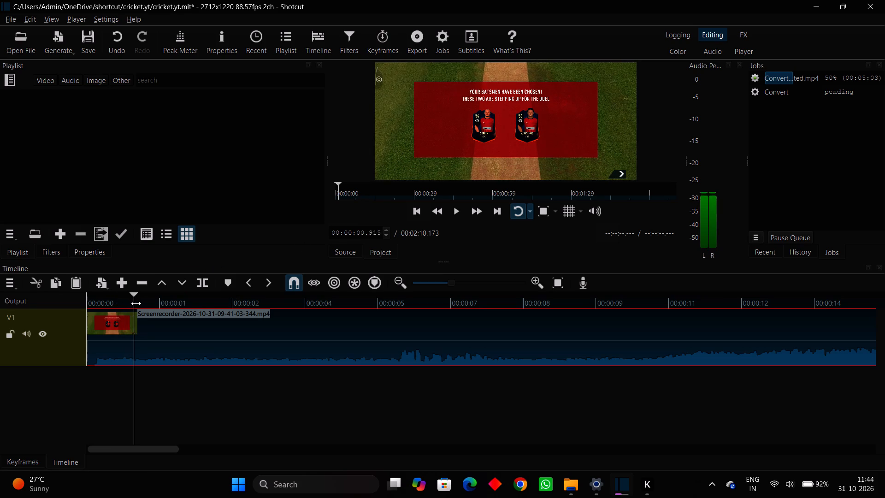
{"action": "left_click_drag", "start_coordinate": [136, 303], "coordinate": [190, 307]}
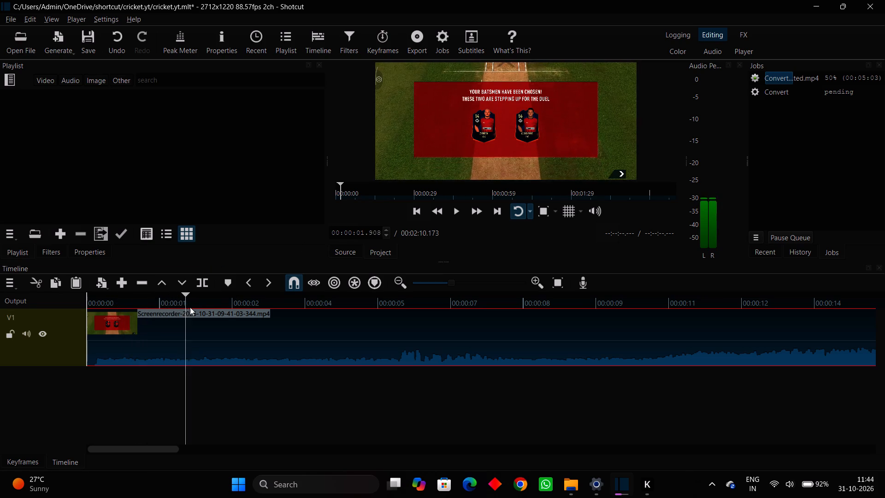
Scrub through roughly the first 11 seconds of the clip on track V1 and return the playhead to near zero.
{"action": "left_click_drag", "start_coordinate": [190, 307], "coordinate": [301, 326]}
{"action": "scroll", "coordinate": [292, 403], "scroll_direction": "down", "scroll_amount": 5, "text": "ctrl"}
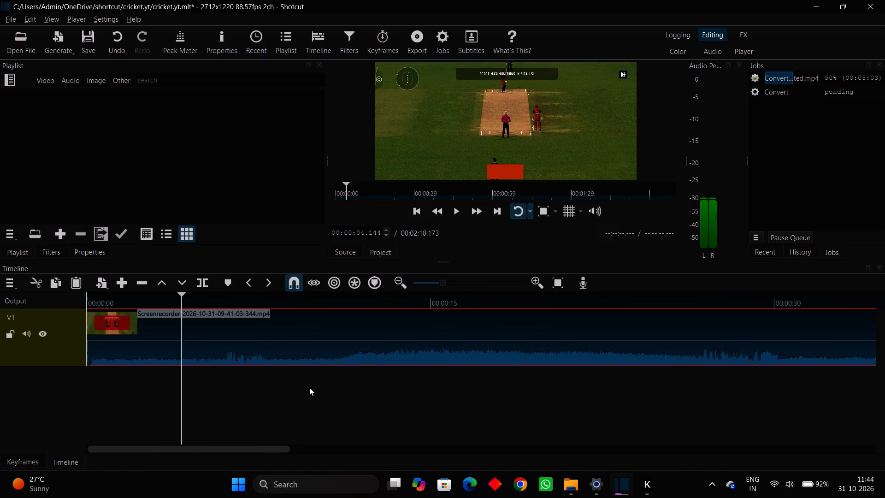
{"action": "scroll", "coordinate": [309, 387], "scroll_direction": "down", "scroll_amount": 5, "text": "ctrl"}
{"action": "scroll", "coordinate": [295, 379], "scroll_direction": "up", "scroll_amount": 3, "text": "ctrl"}
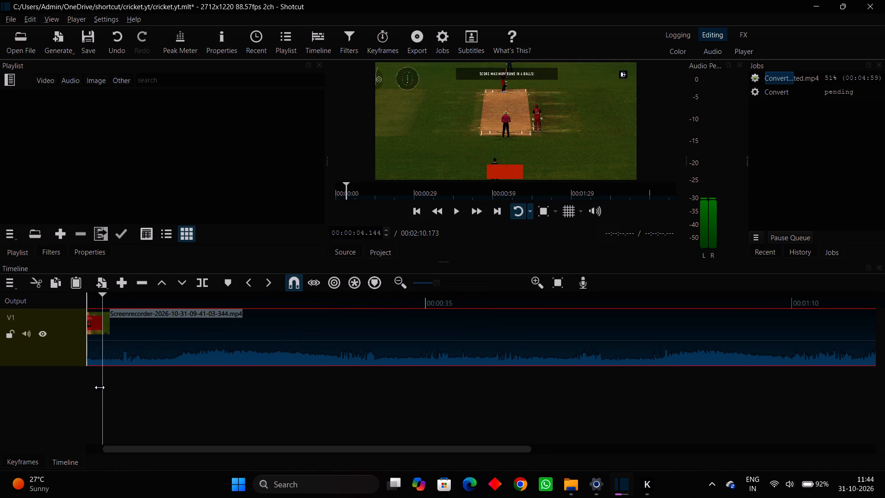
{"action": "left_click_drag", "start_coordinate": [104, 385], "coordinate": [113, 383]}
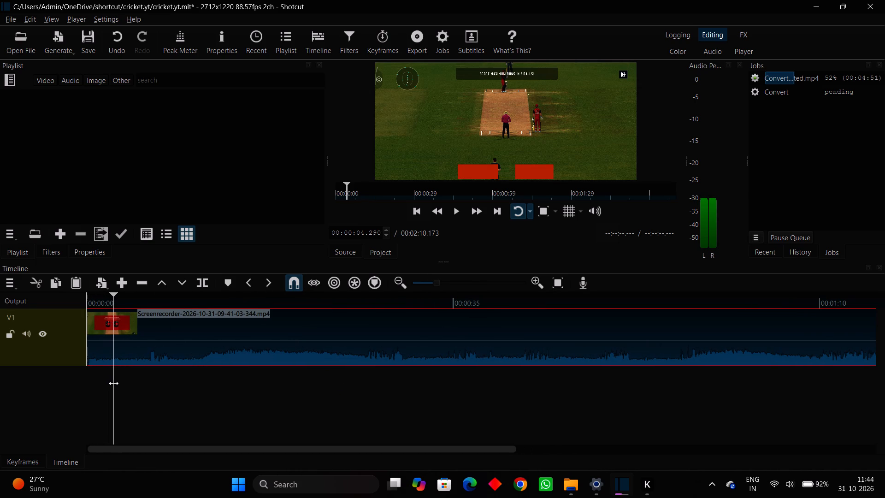
{"action": "left_click_drag", "start_coordinate": [113, 383], "coordinate": [96, 381]}
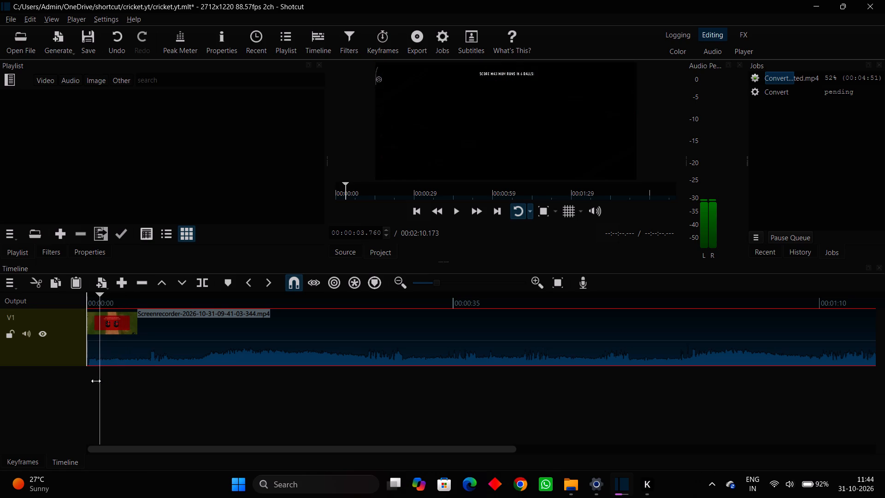
{"action": "left_click_drag", "start_coordinate": [96, 381], "coordinate": [105, 386]}
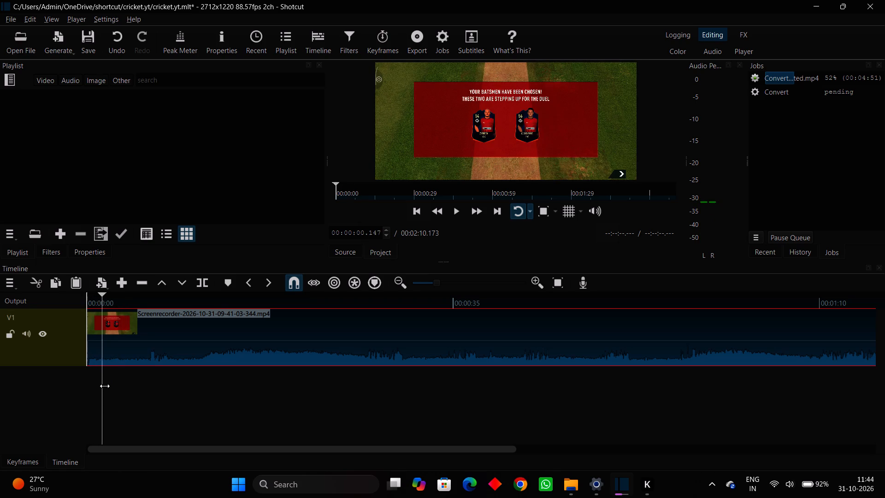
{"action": "left_click_drag", "start_coordinate": [105, 386], "coordinate": [159, 389]}
{"action": "left_click_drag", "start_coordinate": [159, 389], "coordinate": [205, 394]}
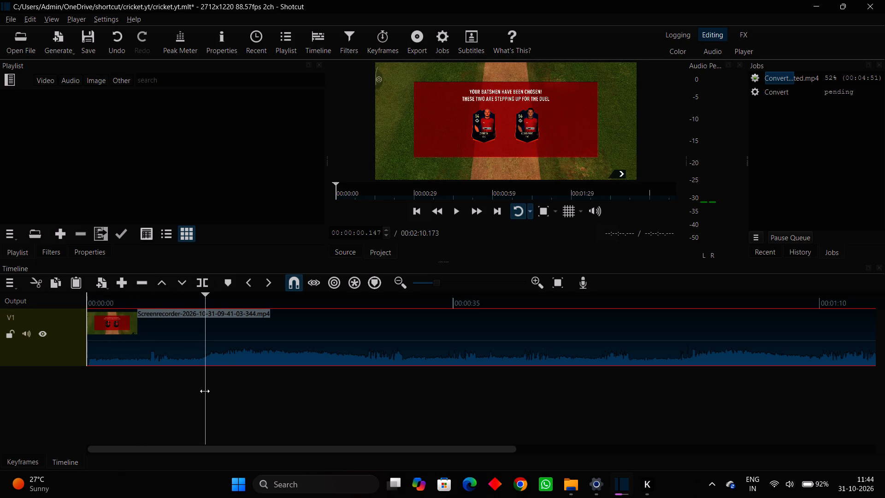
{"action": "left_click_drag", "start_coordinate": [205, 381], "coordinate": [180, 384]}
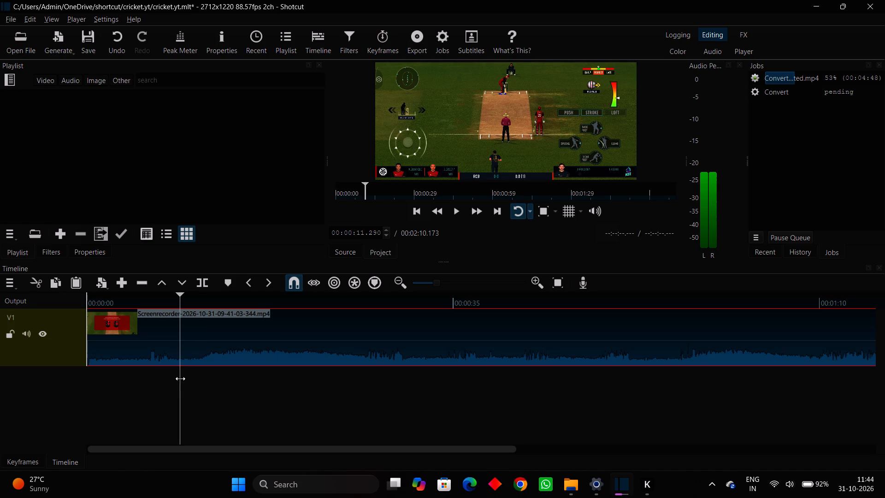
{"action": "left_click", "coordinate": [452, 211]}
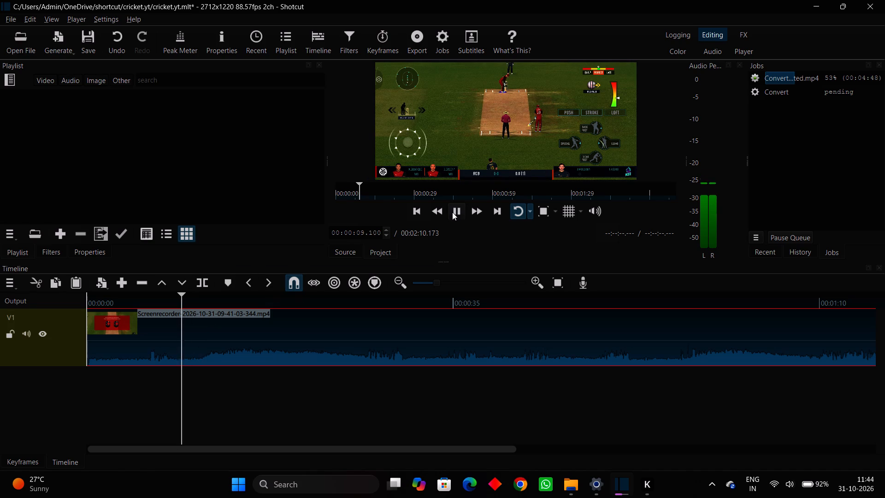
{"action": "left_click_drag", "start_coordinate": [198, 383], "coordinate": [191, 384]}
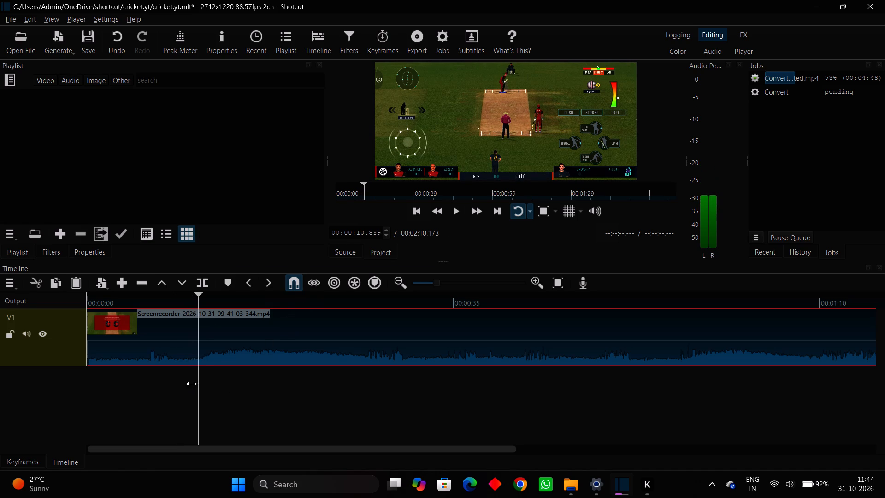
{"action": "left_click_drag", "start_coordinate": [191, 384], "coordinate": [67, 390]}
{"action": "left_click_drag", "start_coordinate": [67, 390], "coordinate": [77, 390]}
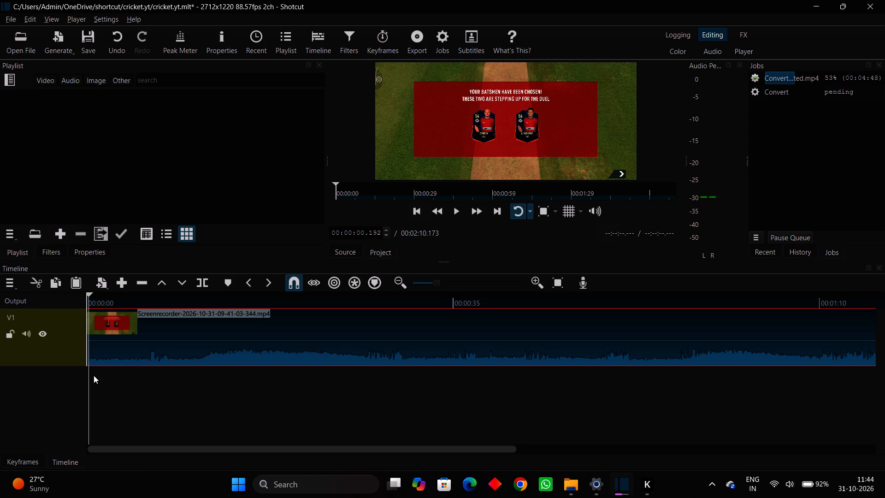
Play the opening up to about 4.7 seconds and split the clip on track V1 there.
{"action": "left_click", "coordinate": [454, 213]}
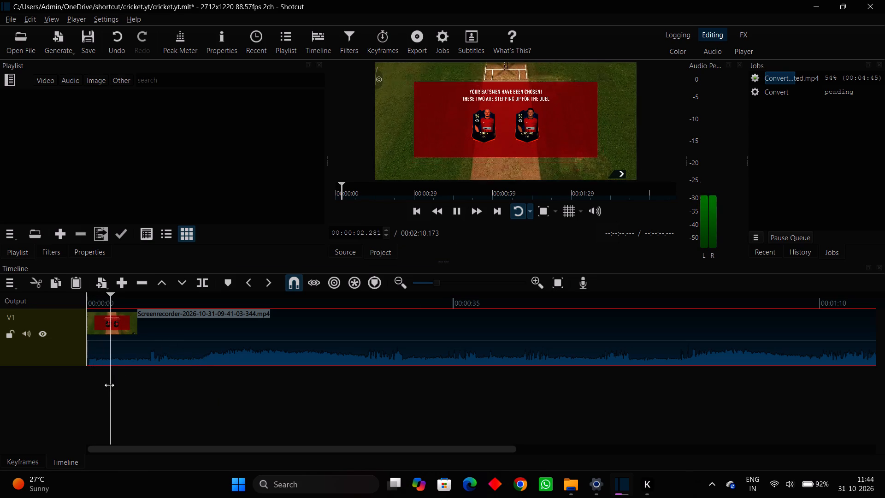
{"action": "key", "text": "space"}
{"action": "key", "text": "space"}
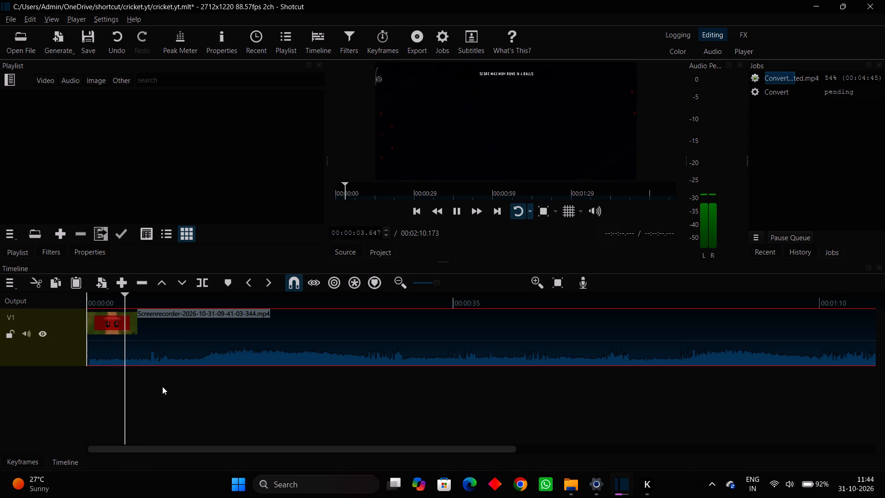
{"action": "key", "text": "space"}
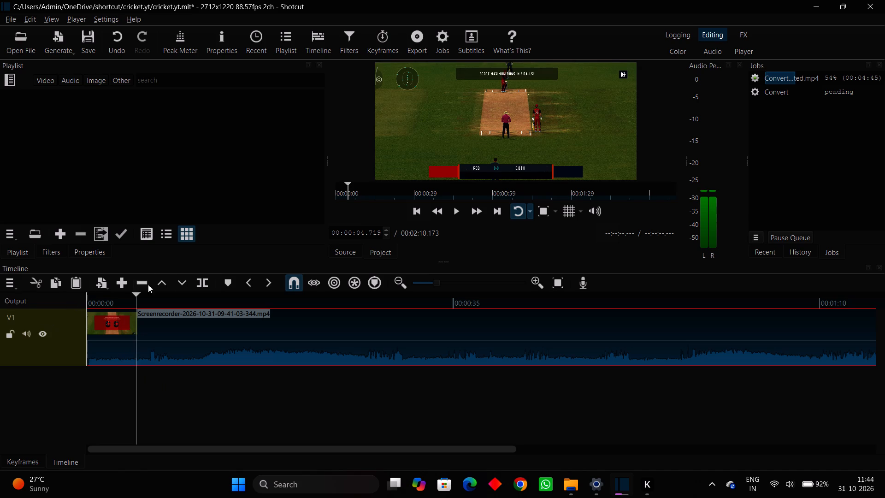
{"action": "left_click", "coordinate": [200, 283]}
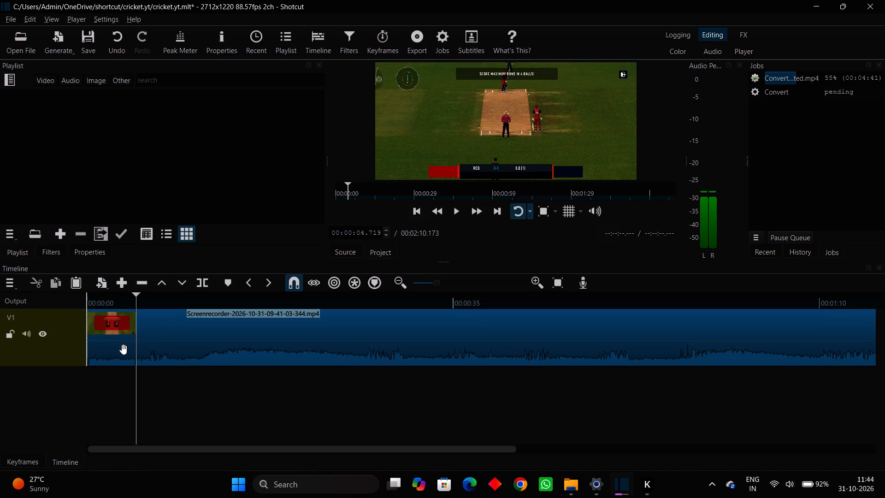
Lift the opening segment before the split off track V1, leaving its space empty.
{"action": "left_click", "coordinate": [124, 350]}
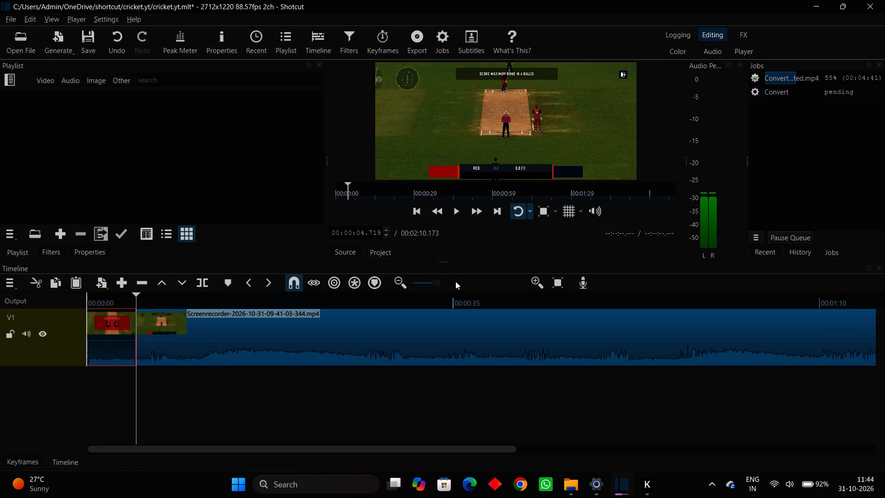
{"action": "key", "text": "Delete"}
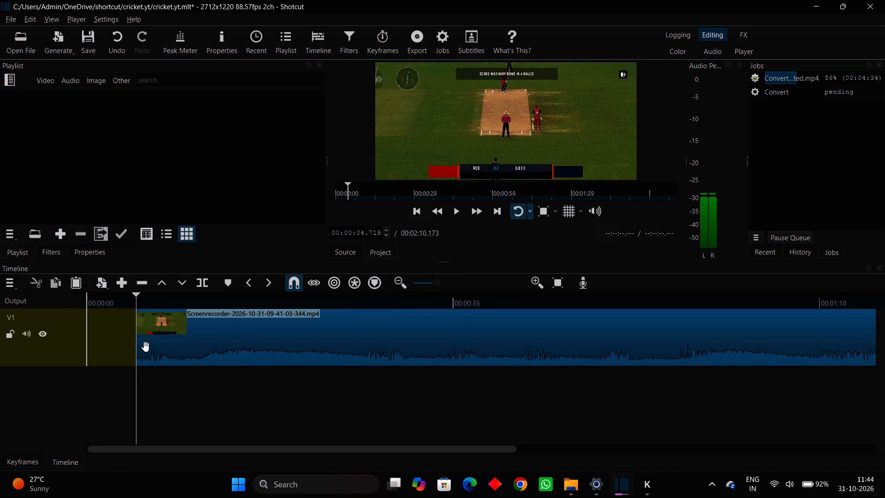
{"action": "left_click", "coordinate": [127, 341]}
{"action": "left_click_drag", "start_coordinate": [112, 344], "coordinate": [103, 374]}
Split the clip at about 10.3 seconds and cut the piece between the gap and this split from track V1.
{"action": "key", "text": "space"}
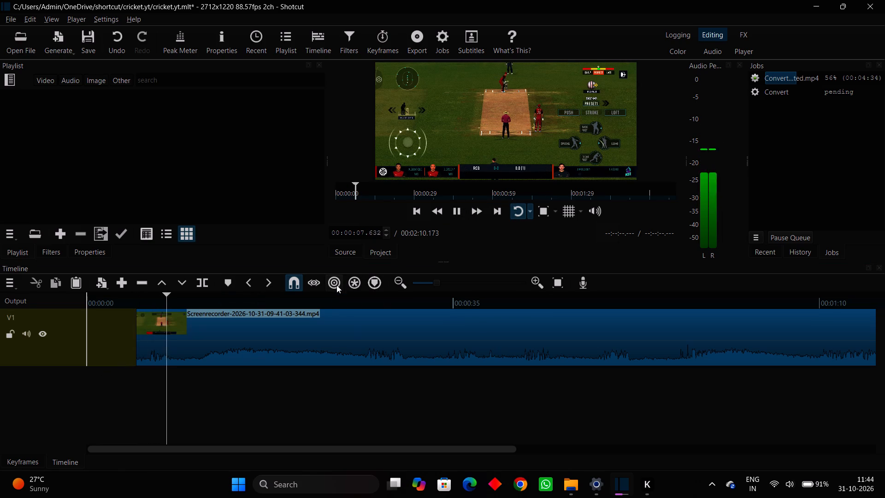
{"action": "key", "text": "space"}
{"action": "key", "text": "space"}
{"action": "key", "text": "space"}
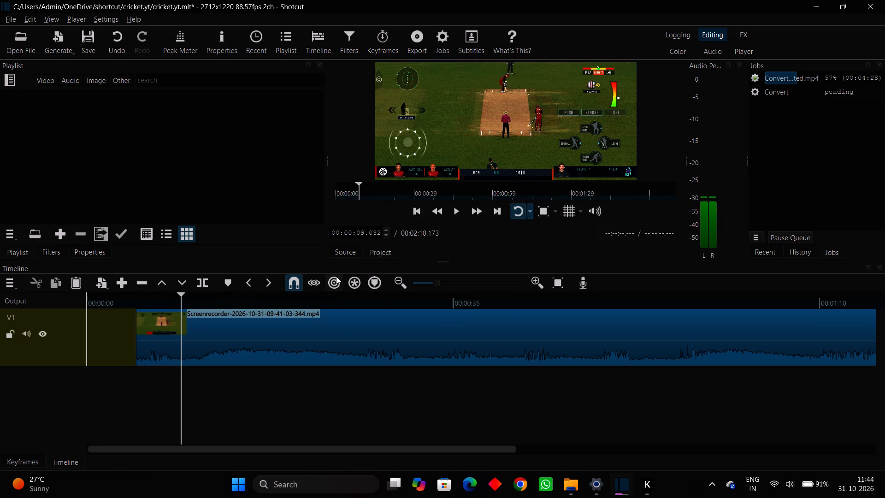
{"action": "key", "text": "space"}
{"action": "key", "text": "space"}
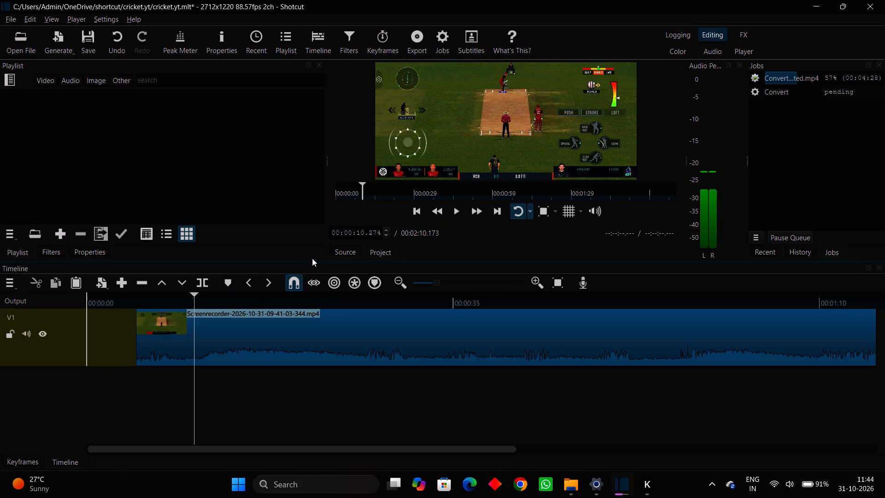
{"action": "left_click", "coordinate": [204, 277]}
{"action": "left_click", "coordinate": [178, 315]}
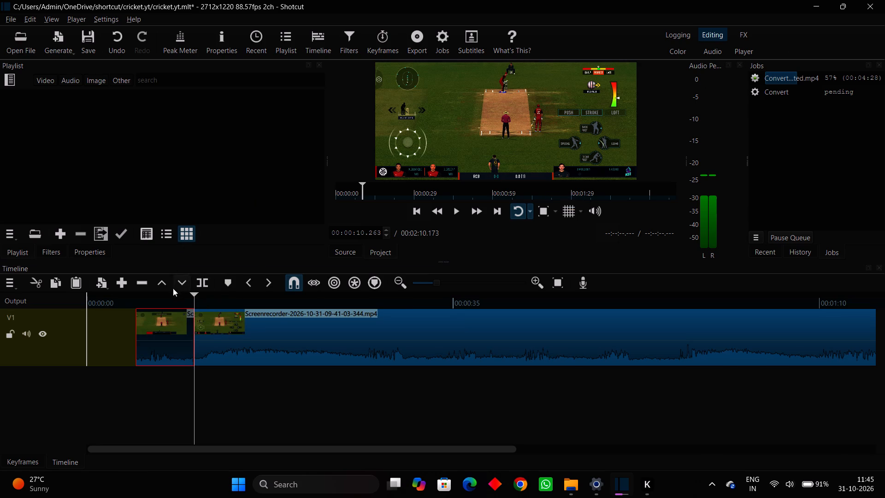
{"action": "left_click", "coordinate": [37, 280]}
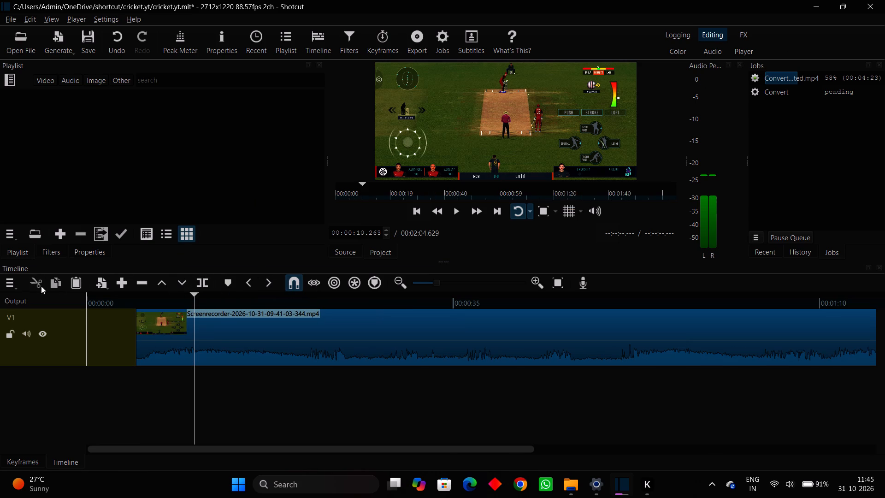
Play back the remaining clip on track V1 from its start to review the gameplay up to about 22 seconds.
{"action": "left_click", "coordinate": [118, 327]}
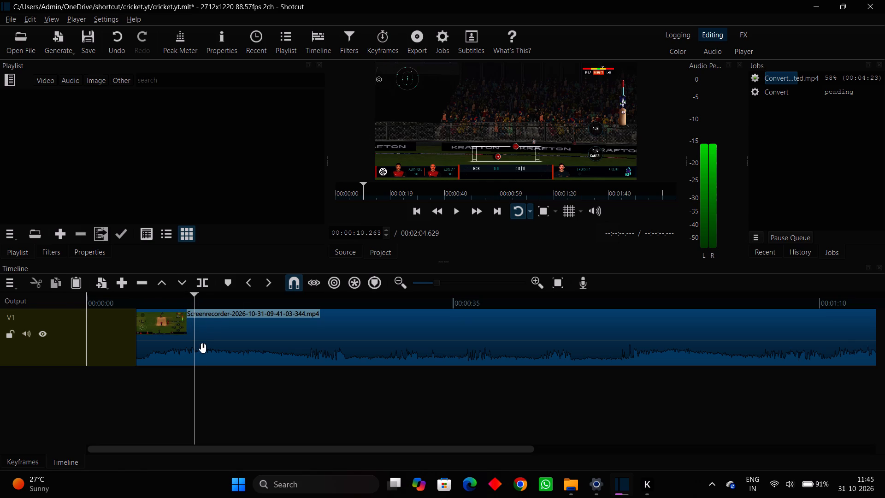
{"action": "left_click_drag", "start_coordinate": [195, 378], "coordinate": [134, 380]}
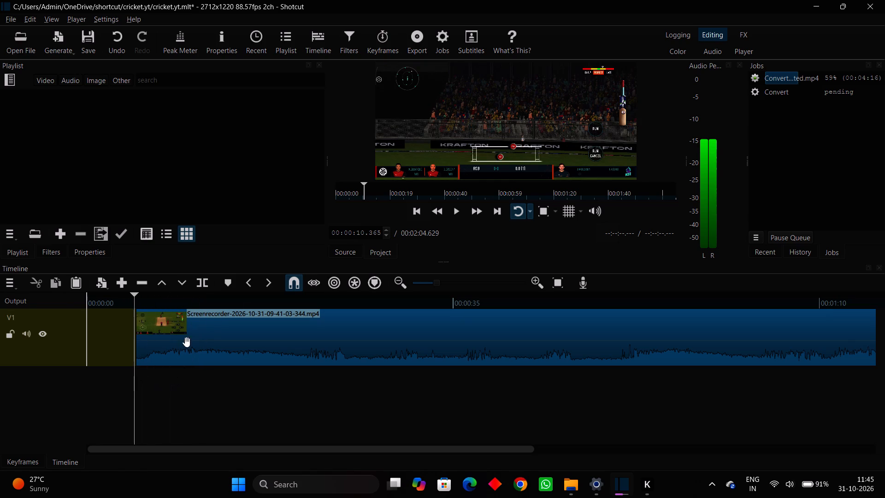
{"action": "left_click", "coordinate": [454, 209]}
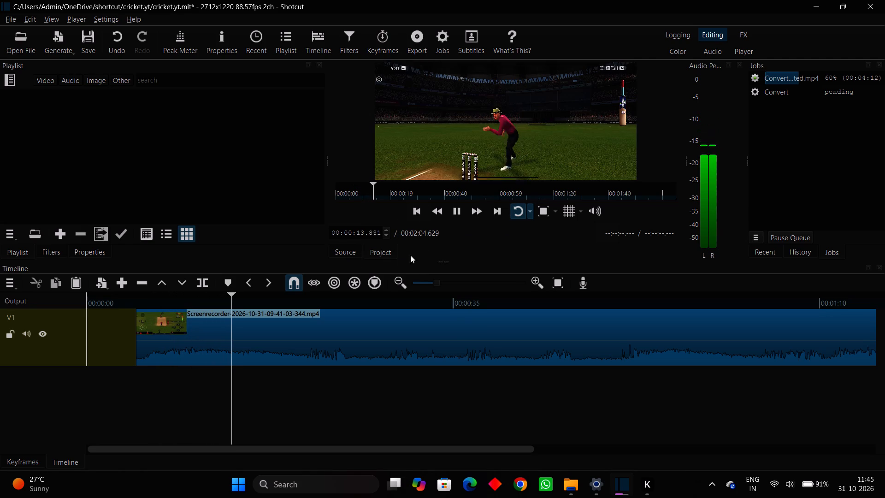
{"action": "left_click", "coordinate": [456, 210]}
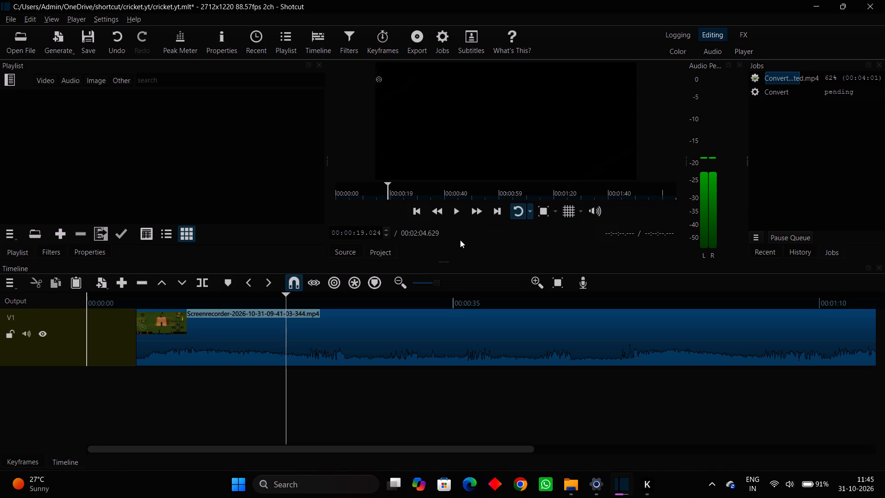
{"action": "left_click", "coordinate": [455, 213]}
{"action": "left_click_drag", "start_coordinate": [292, 383], "coordinate": [230, 383]}
{"action": "left_click", "coordinate": [453, 210]}
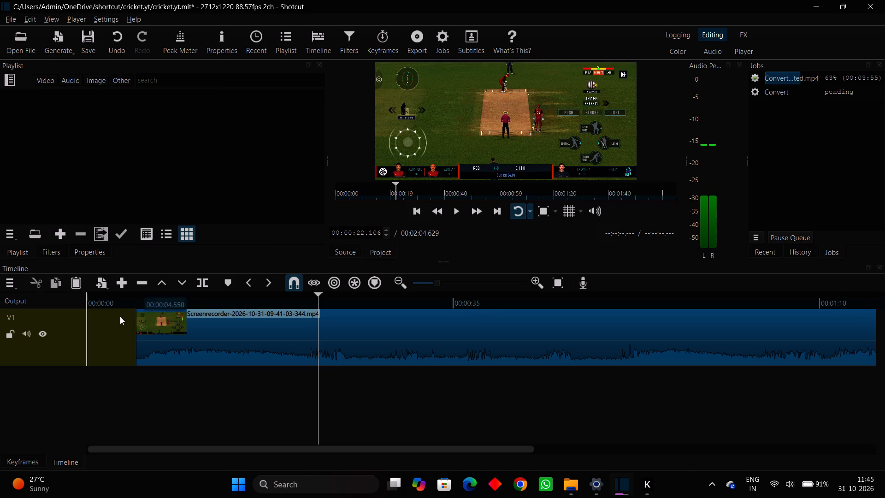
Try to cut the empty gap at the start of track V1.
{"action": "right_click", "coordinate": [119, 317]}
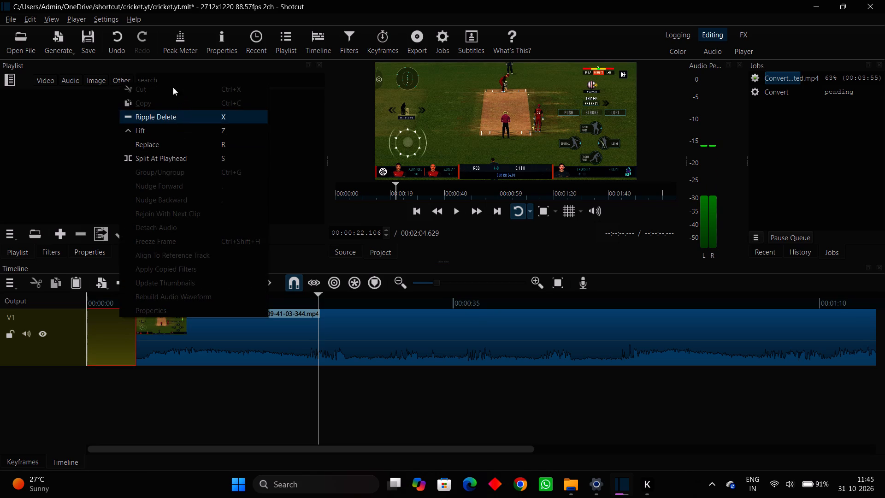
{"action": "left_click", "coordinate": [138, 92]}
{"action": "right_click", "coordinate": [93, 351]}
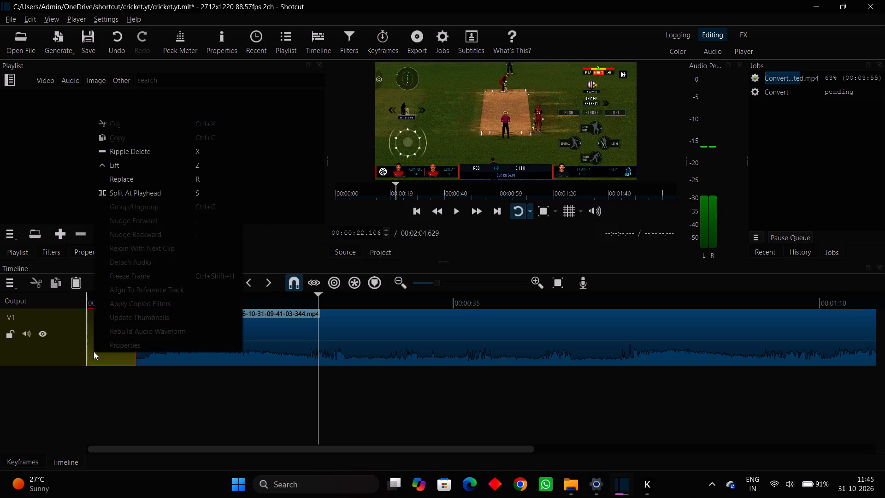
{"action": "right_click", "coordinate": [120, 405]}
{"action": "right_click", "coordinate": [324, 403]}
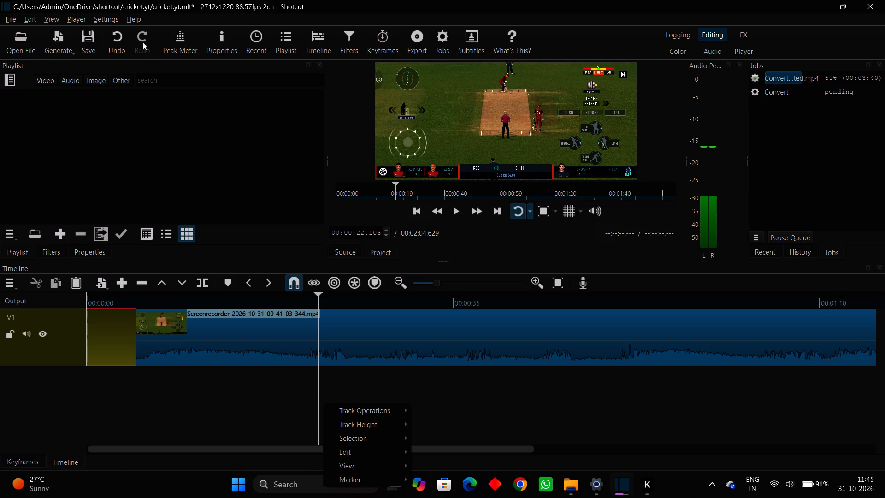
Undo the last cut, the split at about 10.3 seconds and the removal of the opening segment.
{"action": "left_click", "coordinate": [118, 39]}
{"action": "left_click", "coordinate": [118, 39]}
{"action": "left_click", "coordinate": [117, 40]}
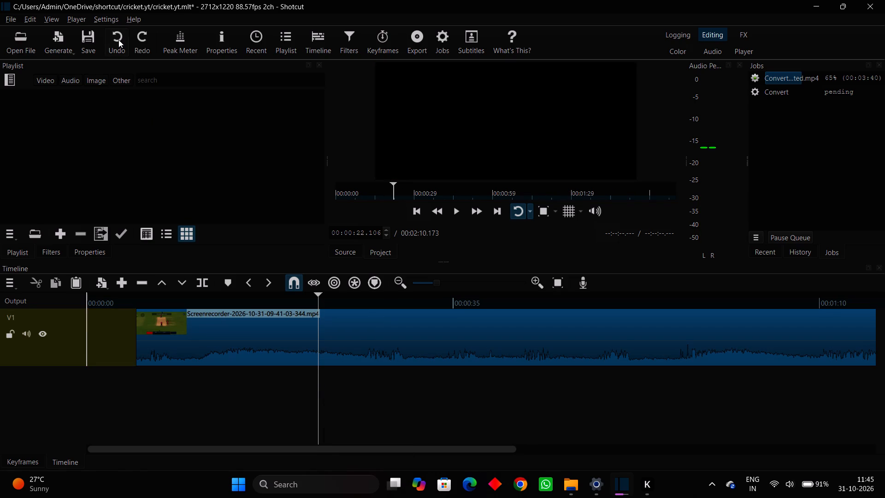
Cut the opening segment before the 4.7-second split from track V1, closing the gap.
{"action": "right_click", "coordinate": [120, 338]}
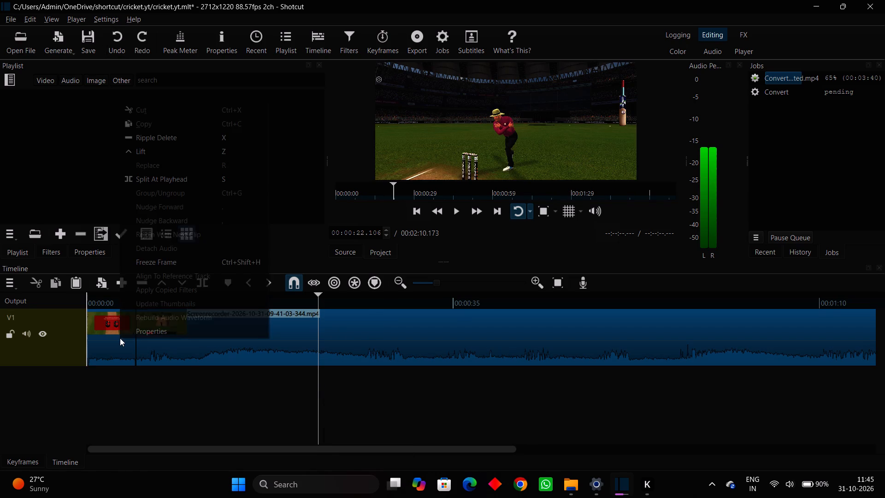
{"action": "left_click", "coordinate": [151, 108]}
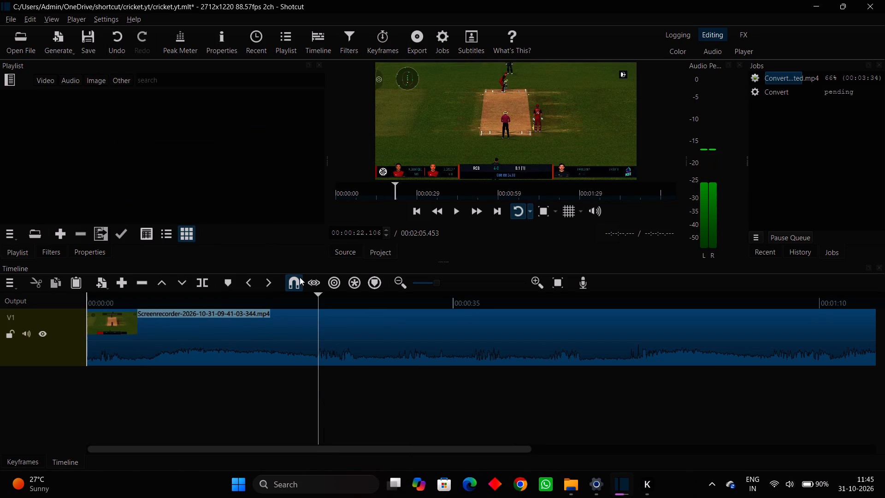
Split the clip on track V1 at about 5.9 seconds and cut the opening segment, closing the gap.
{"action": "left_click", "coordinate": [457, 208]}
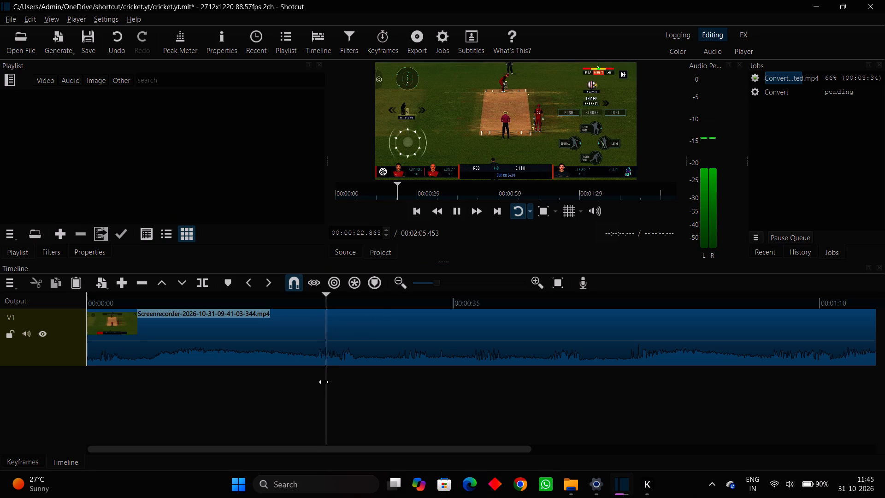
{"action": "left_click_drag", "start_coordinate": [324, 382], "coordinate": [75, 364]}
{"action": "left_click", "coordinate": [455, 209]}
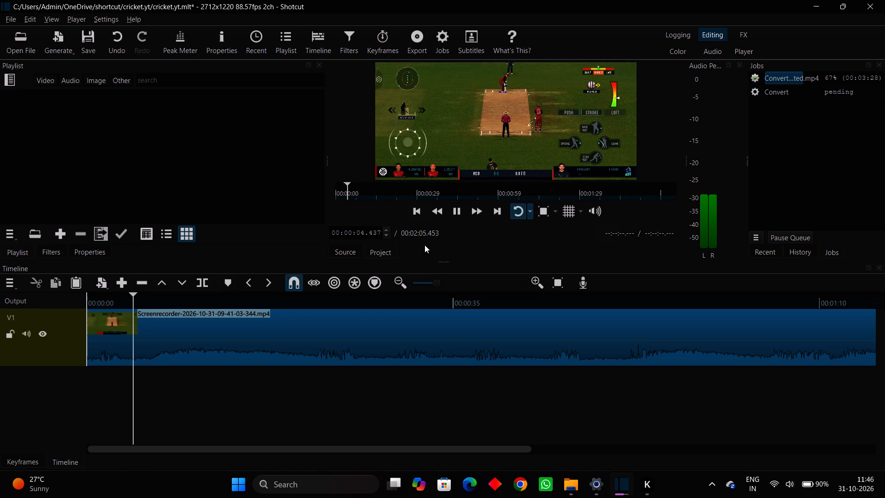
{"action": "key", "text": "space"}
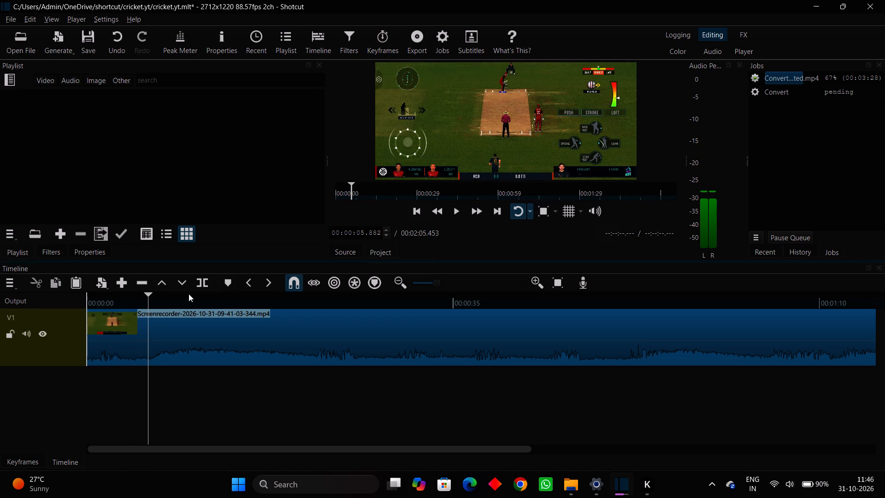
{"action": "left_click", "coordinate": [133, 316]}
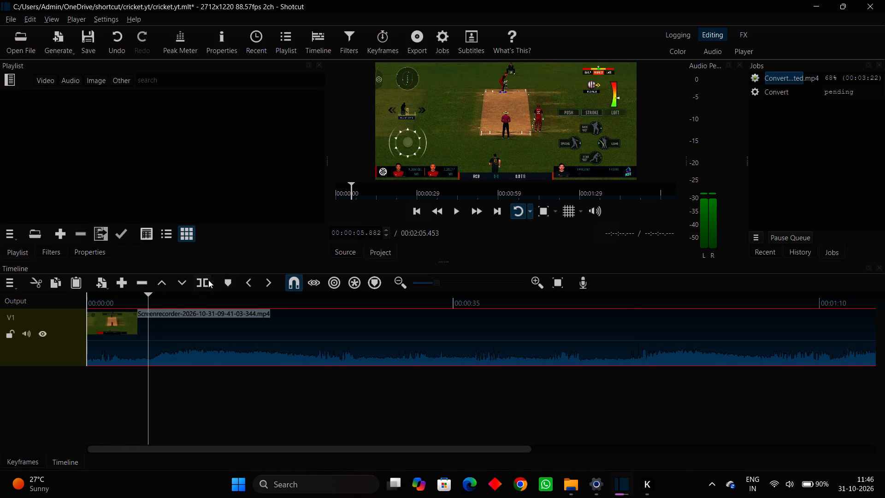
{"action": "left_click", "coordinate": [206, 279]}
{"action": "left_click", "coordinate": [141, 323]}
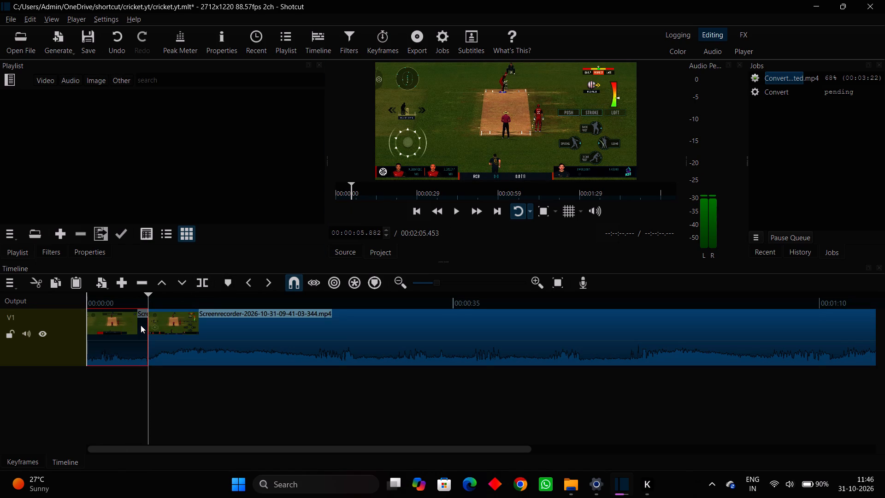
{"action": "left_click", "coordinate": [36, 278]}
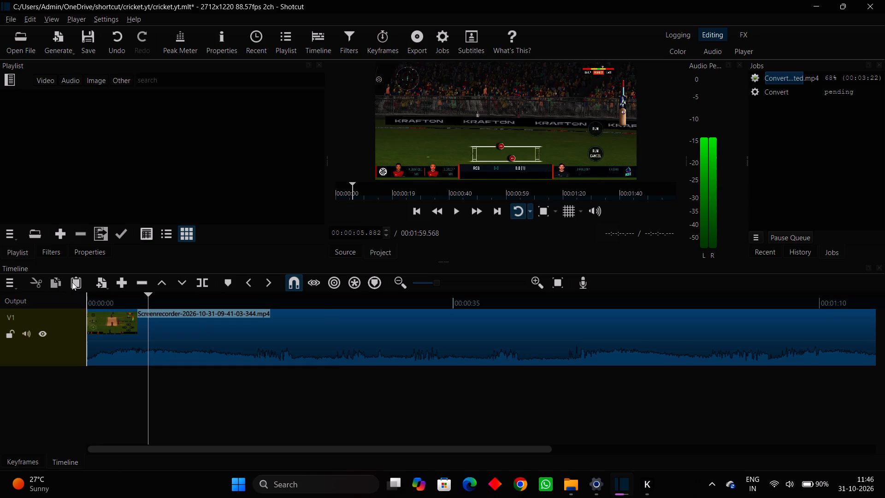
Play back the first delivery on track V1 and split the clip at about 6.9 seconds, after the shot.
{"action": "left_click", "coordinate": [458, 210]}
{"action": "left_click_drag", "start_coordinate": [159, 369], "coordinate": [151, 369]}
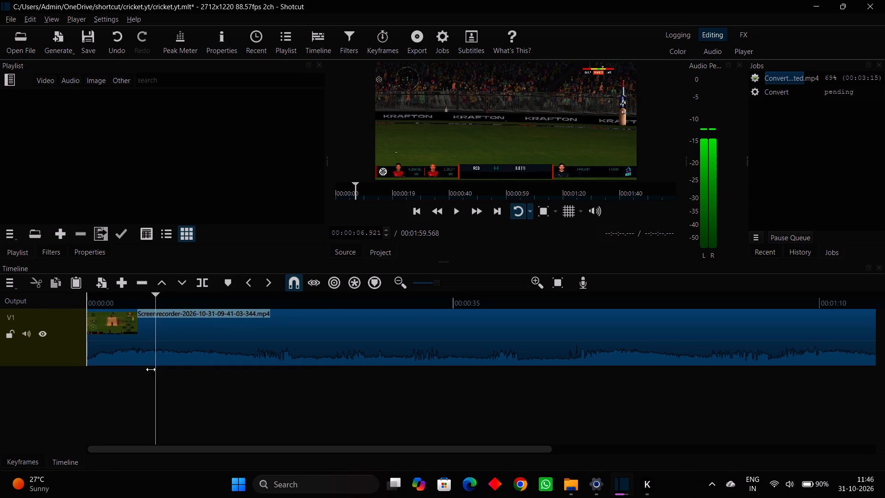
{"action": "left_click_drag", "start_coordinate": [151, 369], "coordinate": [179, 356]}
{"action": "left_click", "coordinate": [456, 213]}
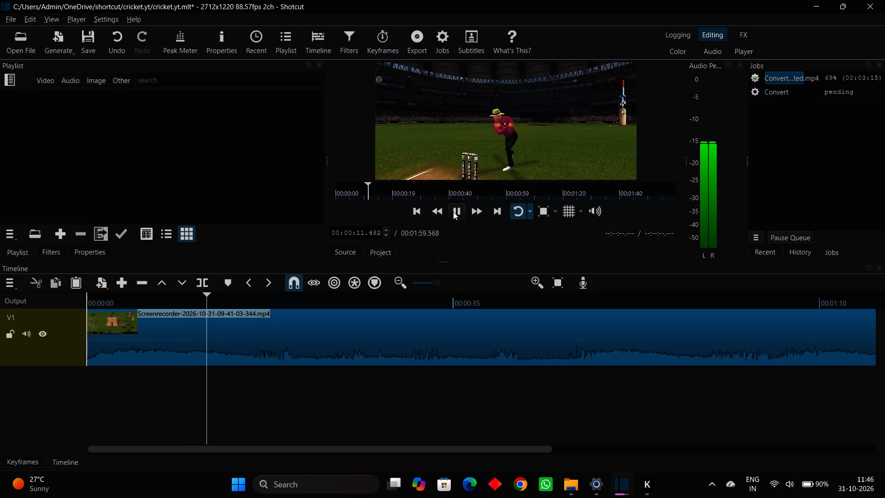
{"action": "left_click_drag", "start_coordinate": [225, 377], "coordinate": [216, 379]}
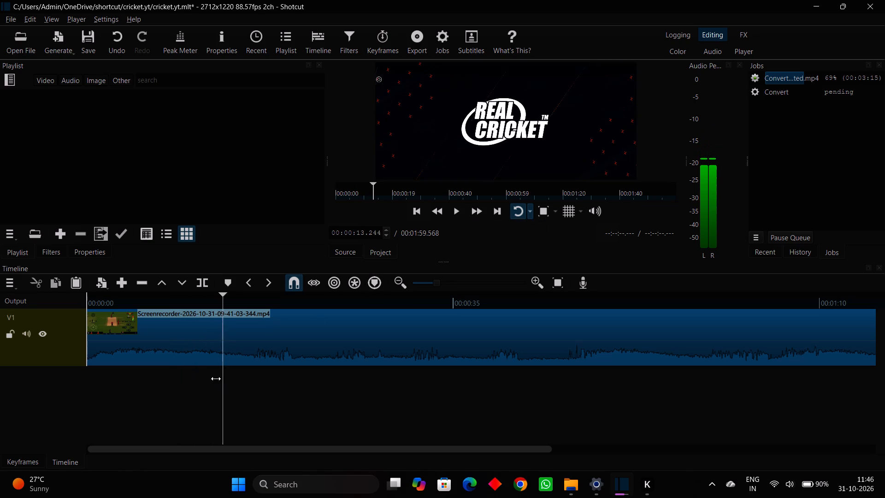
{"action": "left_click_drag", "start_coordinate": [216, 379], "coordinate": [144, 367]}
{"action": "left_click", "coordinate": [458, 209]}
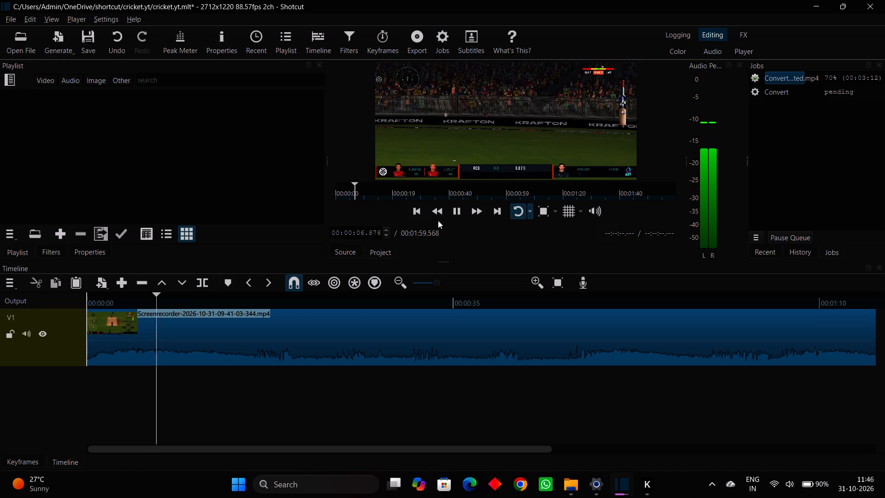
{"action": "key", "text": "space"}
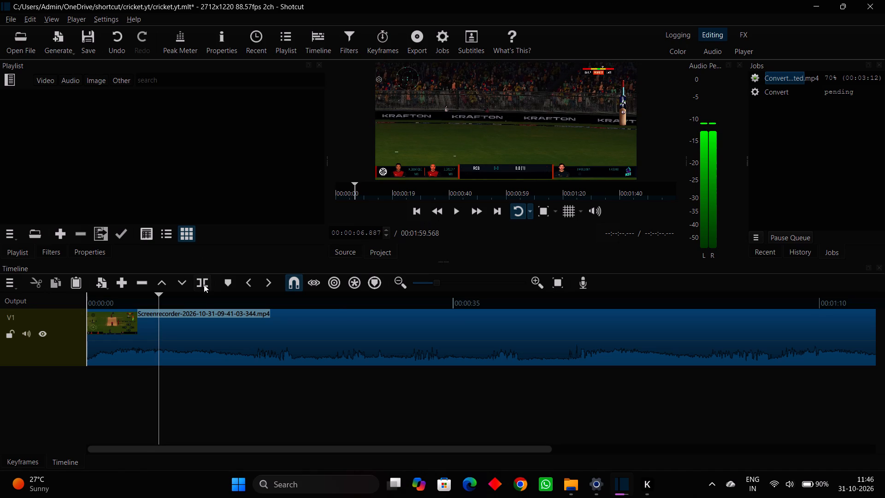
{"action": "left_click", "coordinate": [204, 285]}
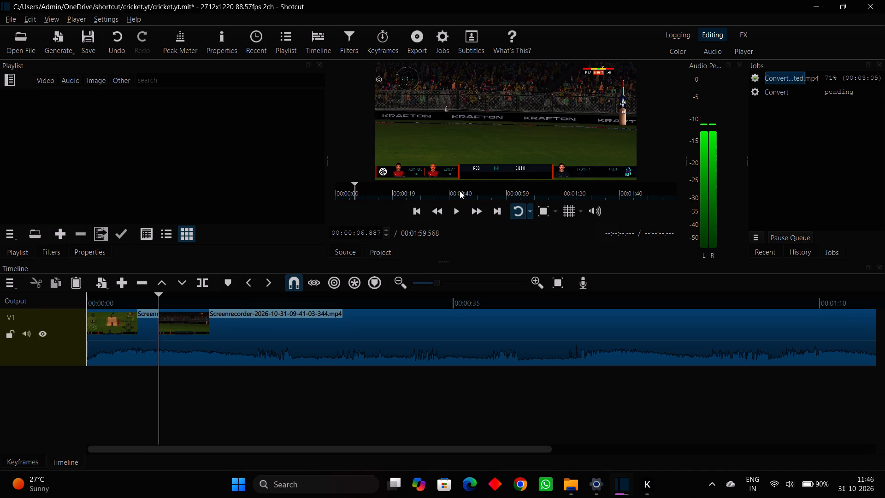
Split track V1 at about 23 seconds, as the next delivery starts, and cut the segment back to the 6.9-second split.
{"action": "left_click", "coordinate": [454, 213]}
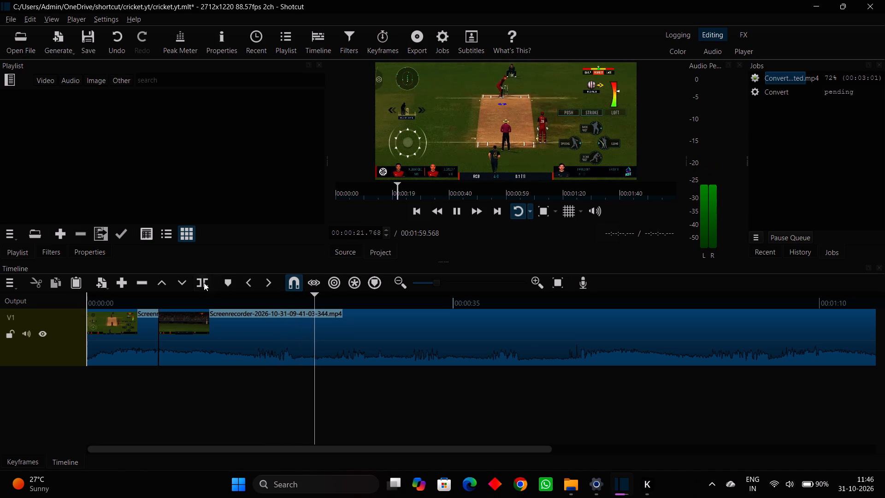
{"action": "left_click", "coordinate": [200, 284]}
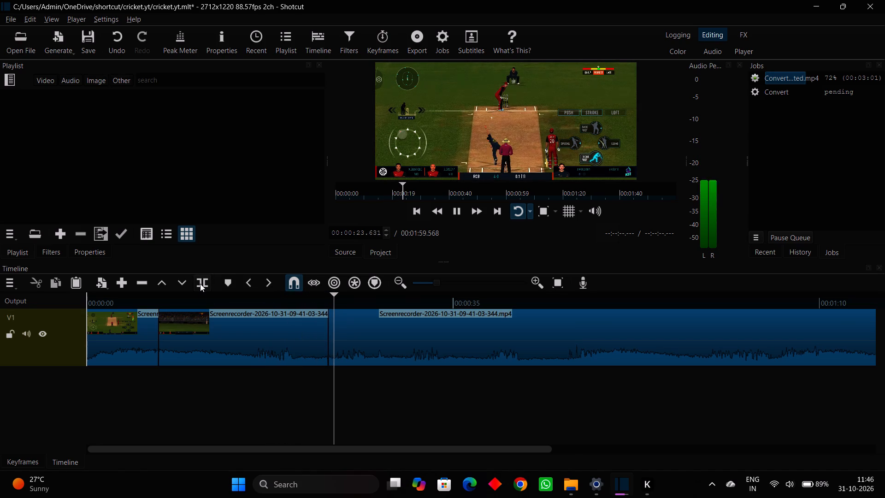
{"action": "key", "text": "space"}
{"action": "left_click", "coordinate": [262, 330]}
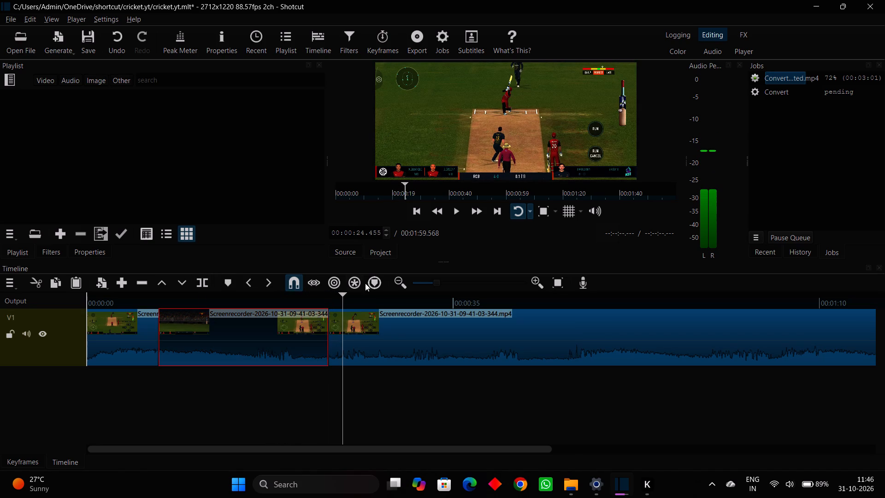
{"action": "left_click", "coordinate": [38, 283]}
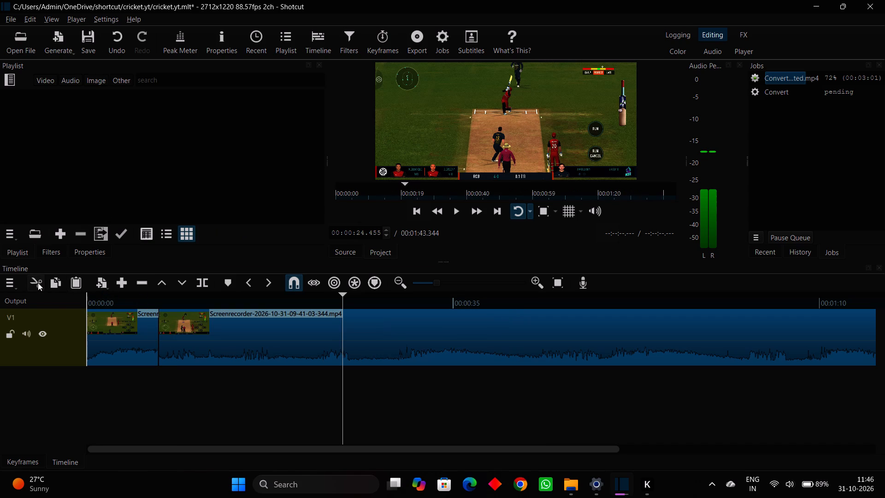
Play back from the 6.9-second split and split track V1 at about 12 seconds, after the second delivery's shot.
{"action": "left_click_drag", "start_coordinate": [341, 405], "coordinate": [234, 403]}
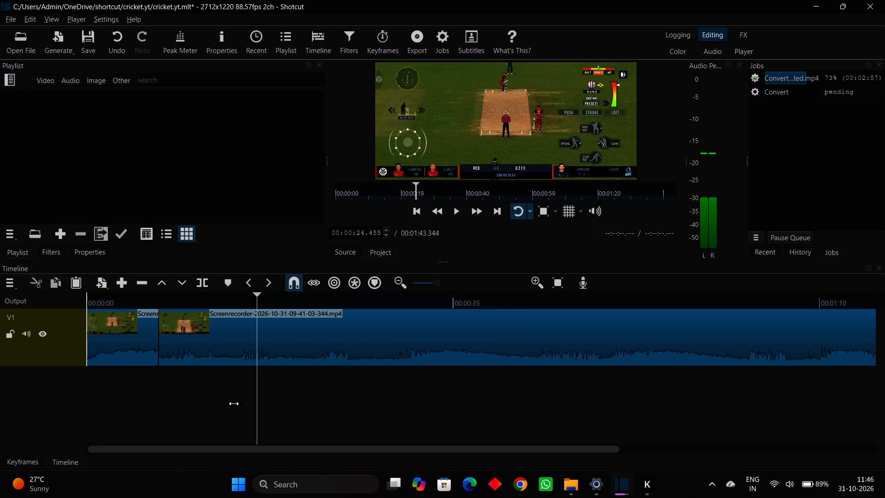
{"action": "left_click_drag", "start_coordinate": [234, 403], "coordinate": [159, 380]}
{"action": "left_click", "coordinate": [456, 211]}
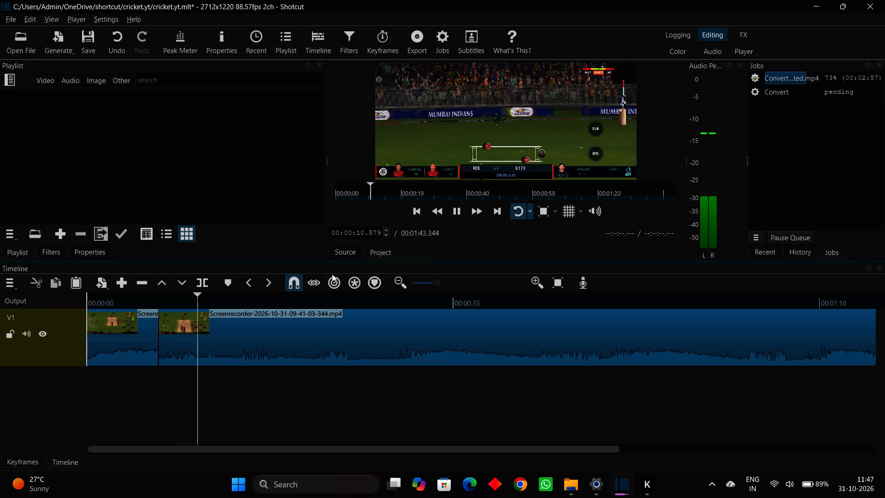
{"action": "left_click", "coordinate": [208, 283]}
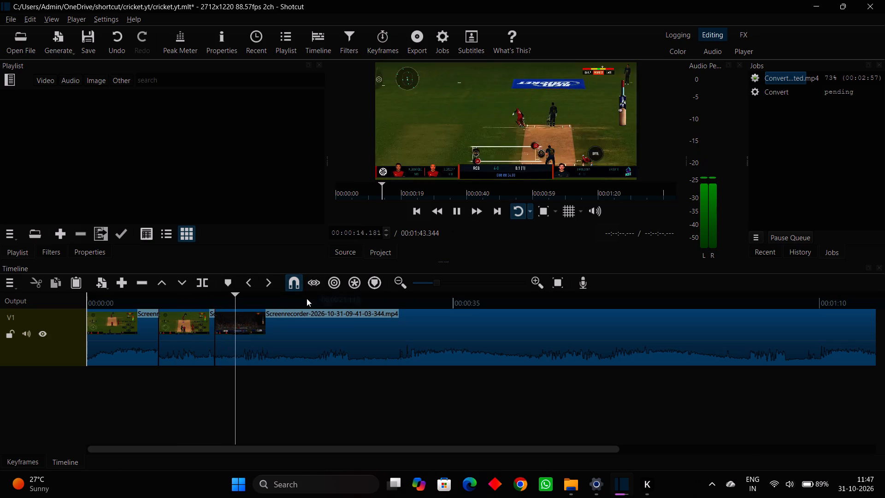
Split track V1 at about 29.7 seconds, during the next bowler's run-up, and cut the segment back to the 12-second split.
{"action": "left_click", "coordinate": [479, 212]}
{"action": "key", "text": "space"}
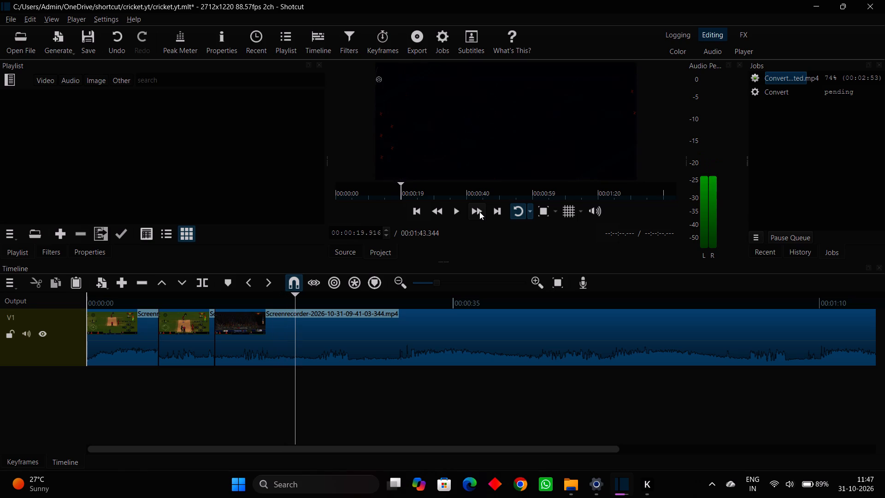
{"action": "key", "text": "space"}
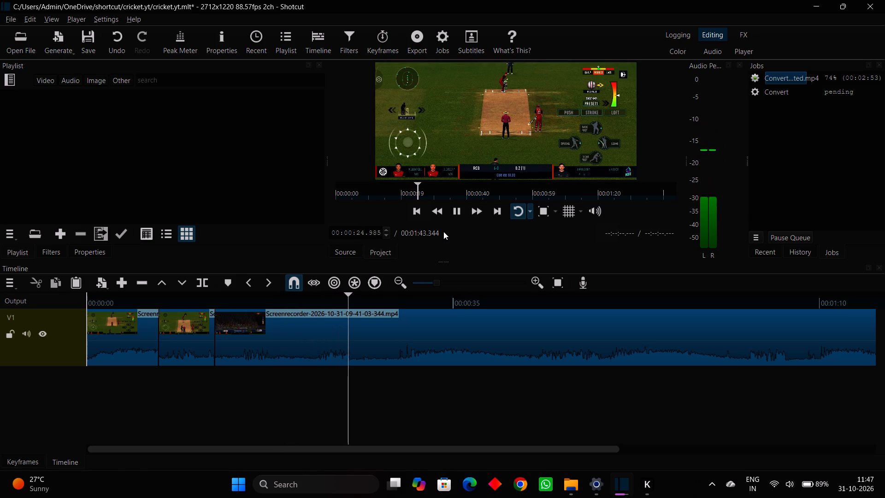
{"action": "left_click", "coordinate": [200, 278]}
{"action": "left_click", "coordinate": [285, 338]}
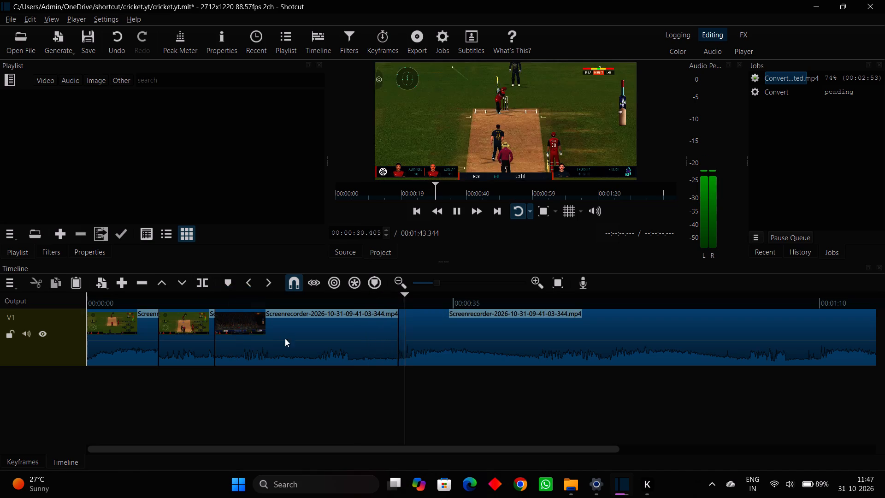
{"action": "right_click", "coordinate": [313, 331]}
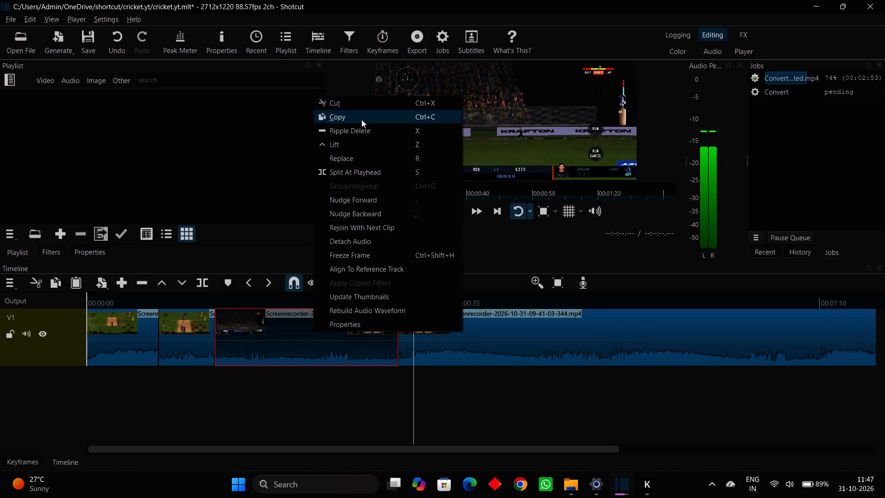
{"action": "left_click", "coordinate": [362, 106]}
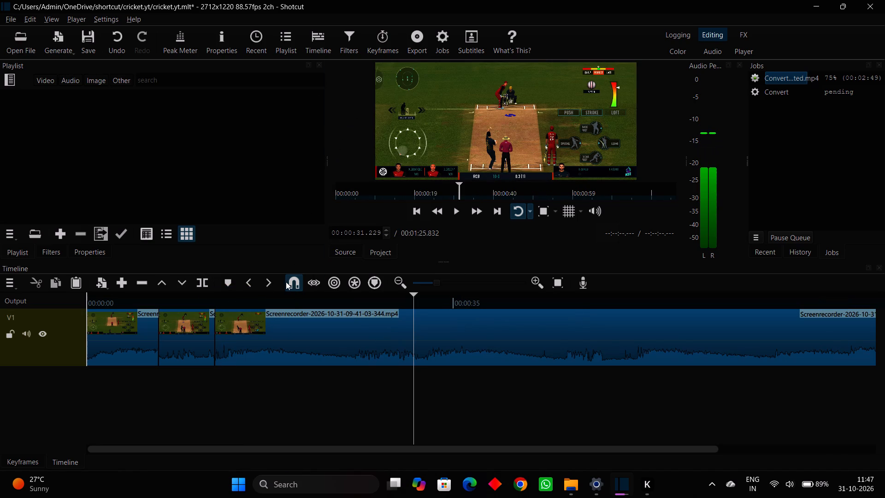
Play back the third delivery after the 12-second split and split track V1 at about 16.7 seconds.
{"action": "left_click", "coordinate": [451, 207]}
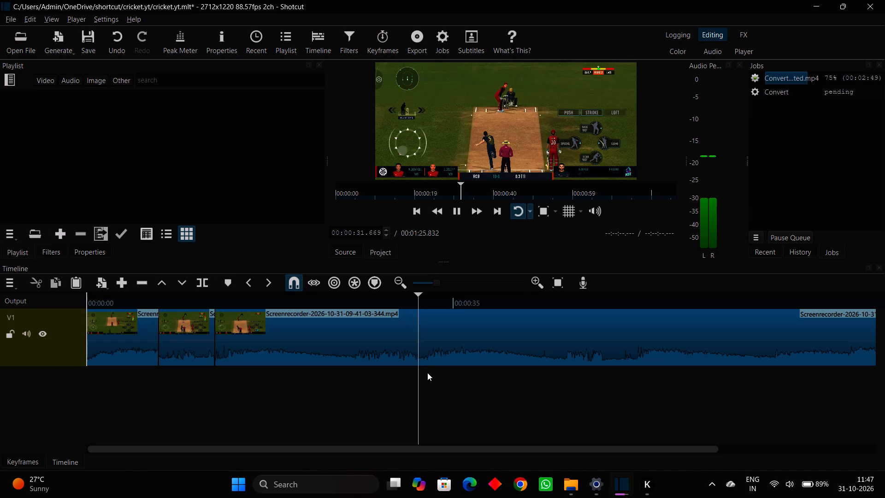
{"action": "left_click_drag", "start_coordinate": [423, 379], "coordinate": [235, 368]}
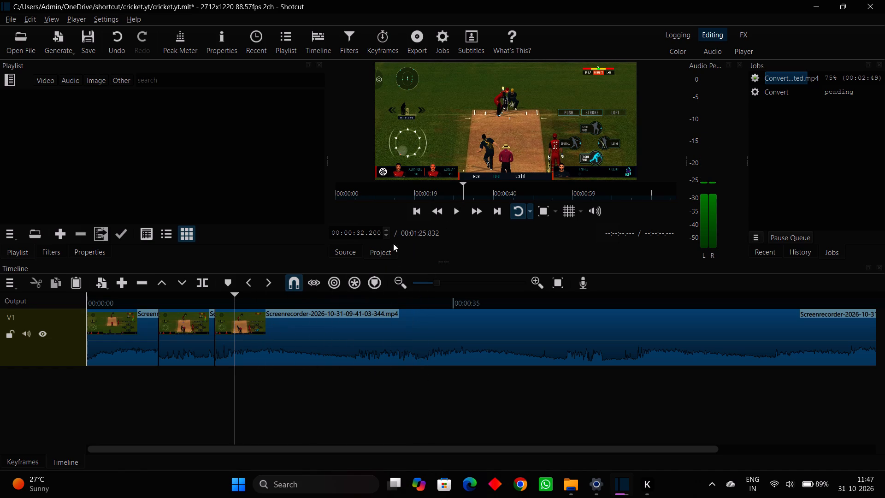
{"action": "key", "text": "space"}
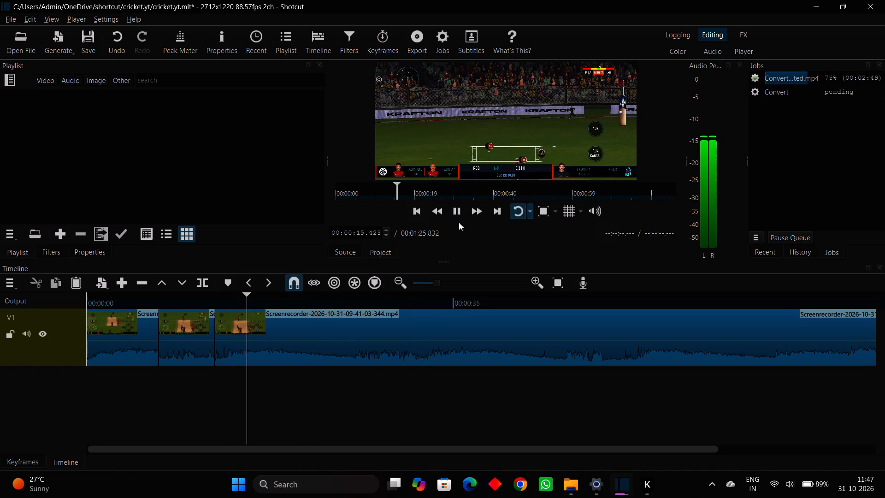
{"action": "left_click", "coordinate": [463, 213]}
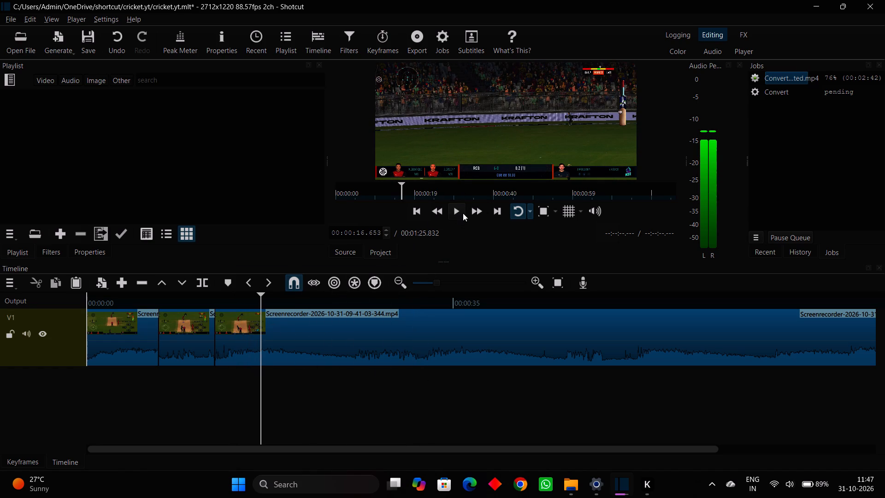
{"action": "left_click", "coordinate": [202, 282]}
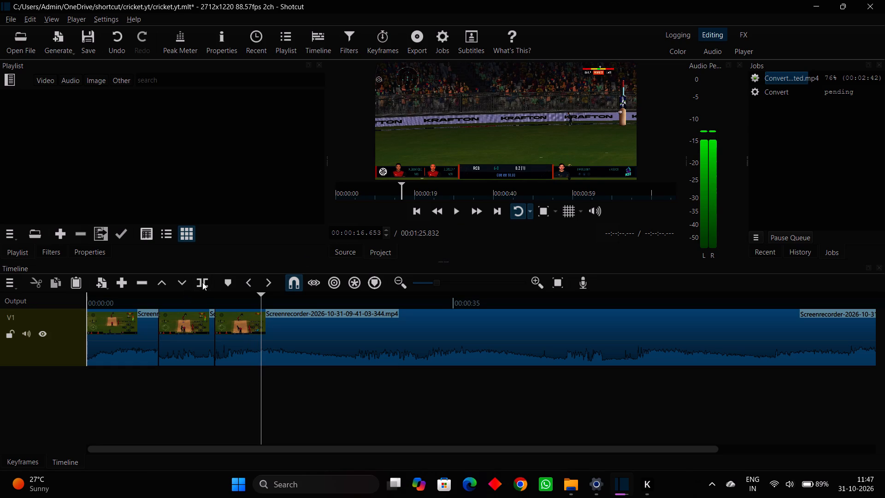
Play back from the 16.7-second split and split track V1 at about 20.3 seconds, during the umpire's signal.
{"action": "left_click", "coordinate": [459, 216]}
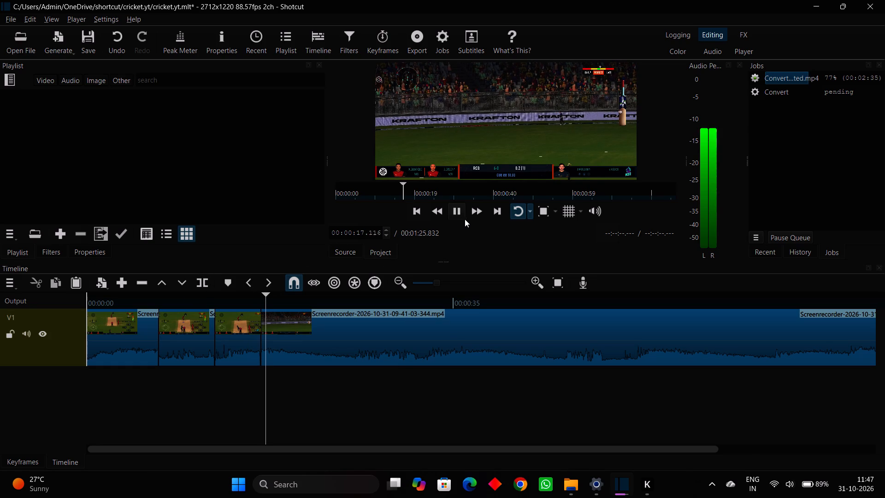
{"action": "left_click_drag", "start_coordinate": [438, 283], "coordinate": [460, 279]}
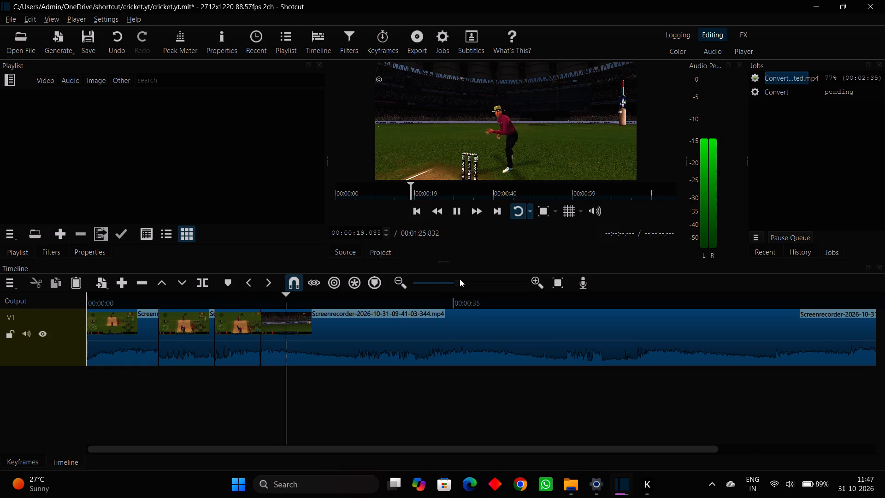
{"action": "left_click_drag", "start_coordinate": [460, 279], "coordinate": [432, 285]}
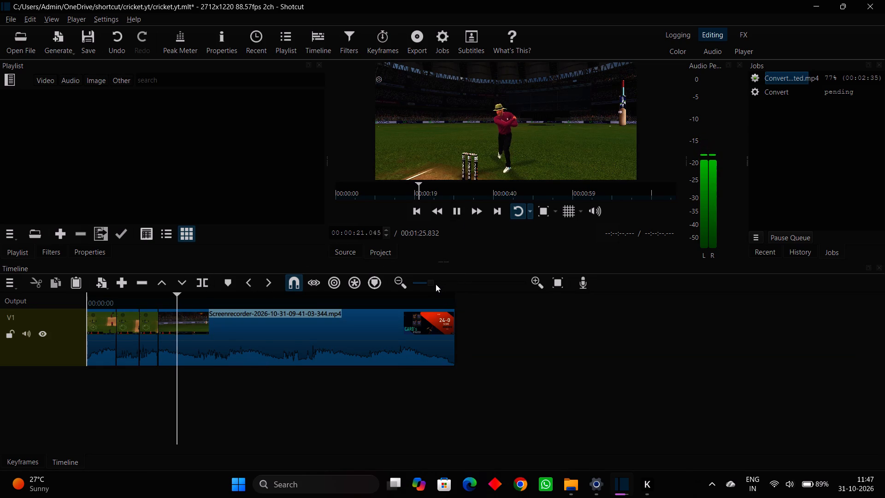
{"action": "left_click_drag", "start_coordinate": [432, 284], "coordinate": [419, 283]}
{"action": "left_click_drag", "start_coordinate": [418, 282], "coordinate": [433, 280]}
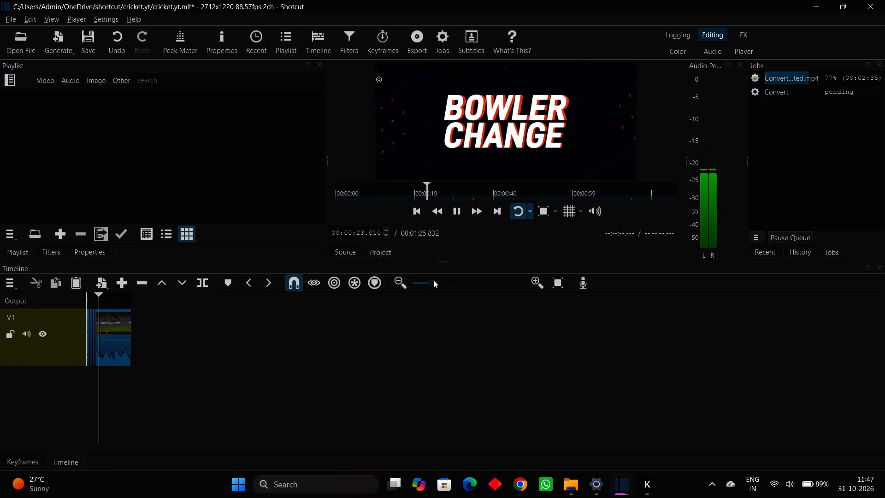
{"action": "left_click_drag", "start_coordinate": [433, 280], "coordinate": [459, 280]}
{"action": "left_click_drag", "start_coordinate": [461, 279], "coordinate": [436, 285]}
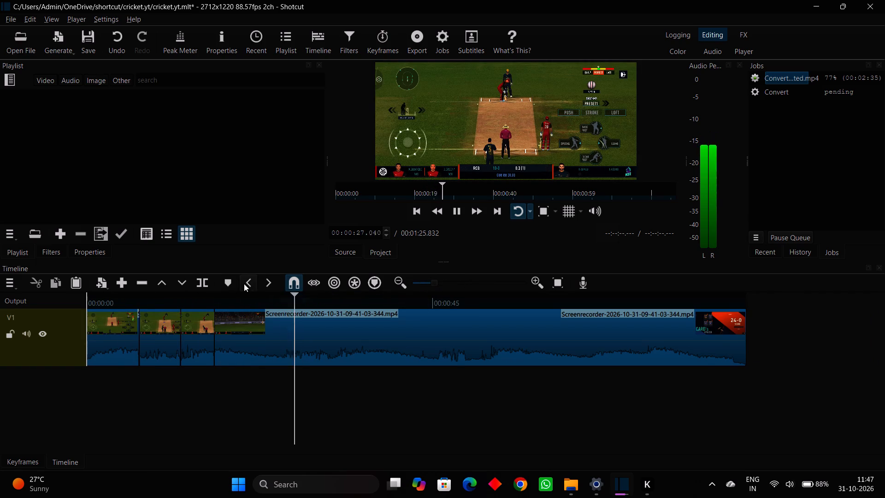
{"action": "key", "text": "space"}
{"action": "left_click_drag", "start_coordinate": [300, 373], "coordinate": [289, 369]}
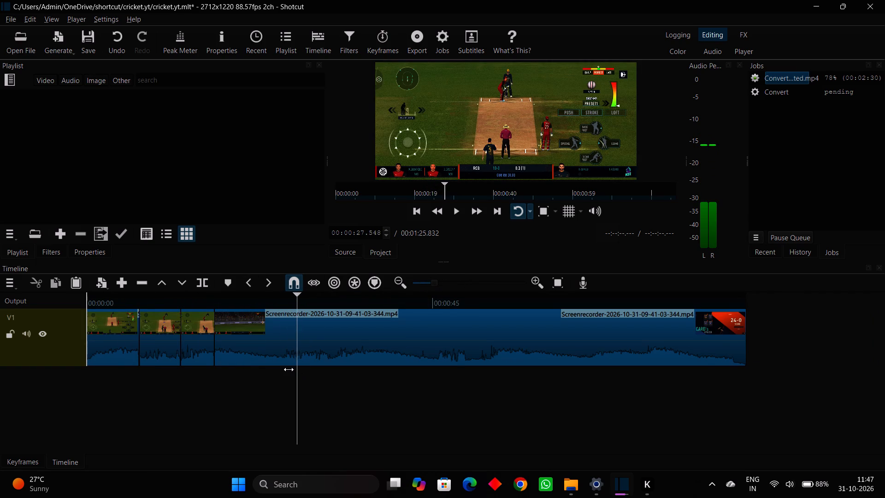
{"action": "left_click_drag", "start_coordinate": [289, 369], "coordinate": [269, 370]}
{"action": "key", "text": "space"}
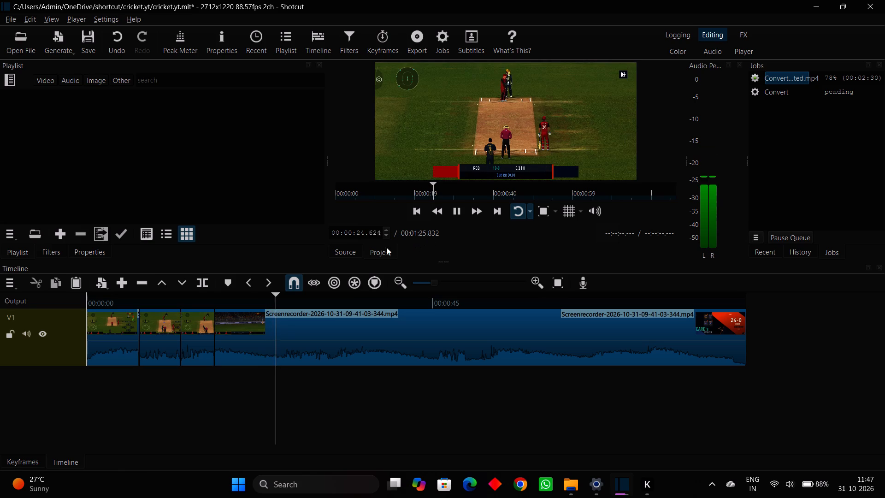
{"action": "left_click_drag", "start_coordinate": [282, 397], "coordinate": [249, 392]}
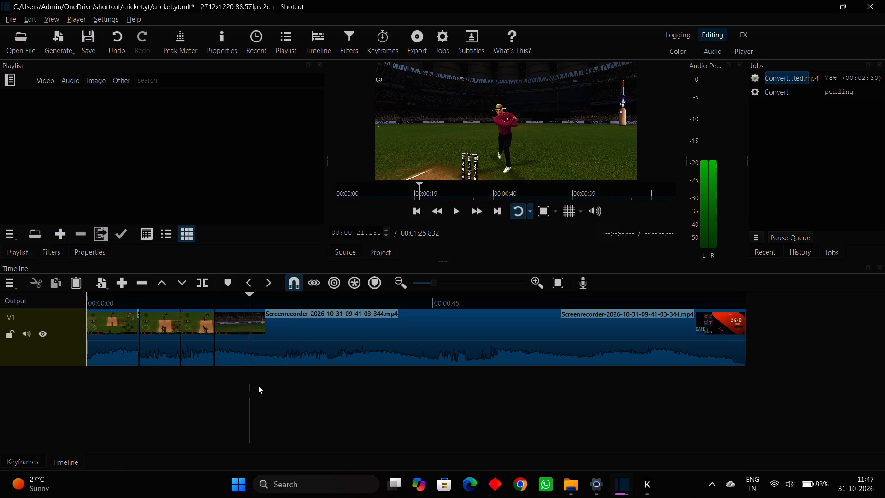
{"action": "key", "text": "space"}
{"action": "left_click_drag", "start_coordinate": [257, 391], "coordinate": [238, 387]}
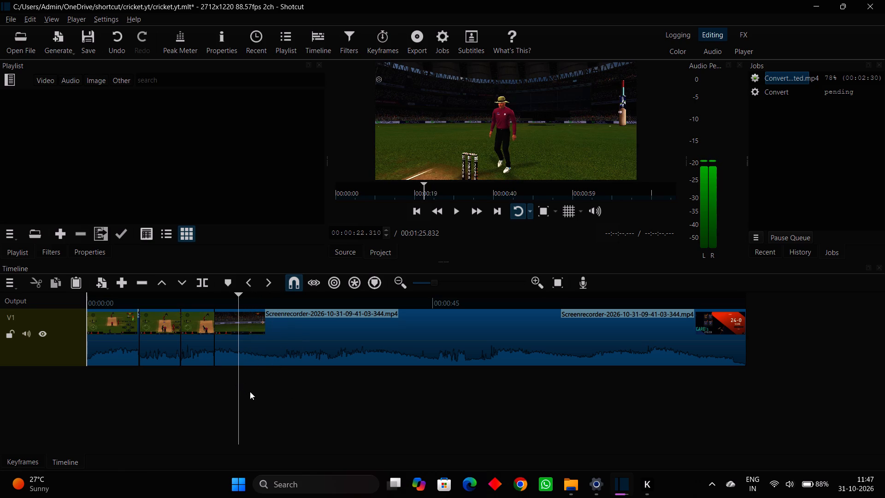
{"action": "key", "text": "space"}
{"action": "key", "text": "space"}
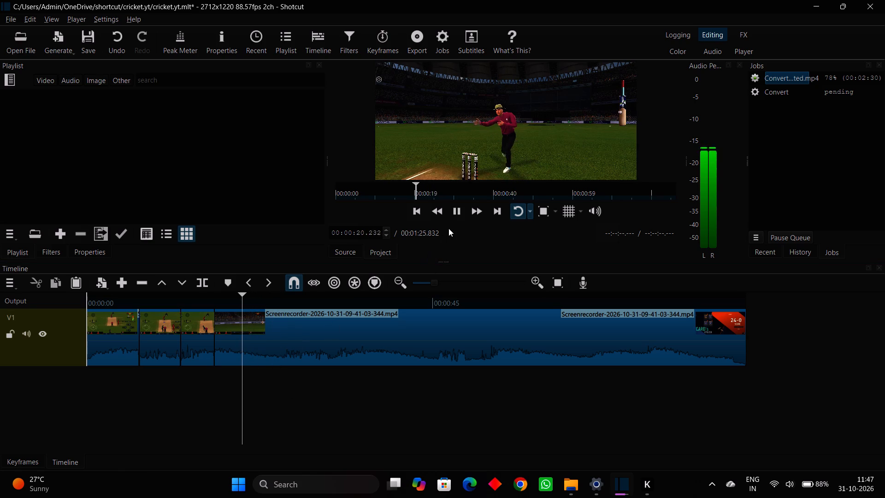
{"action": "left_click", "coordinate": [197, 282]}
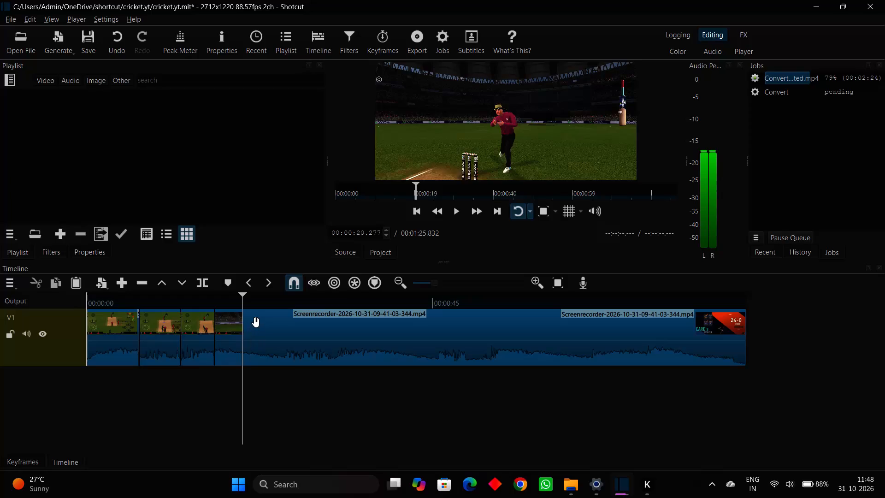
Split track V1 at about 31.3 seconds, as the next delivery starts, and cut the segment back to the 20.3-second split.
{"action": "key", "text": "space"}
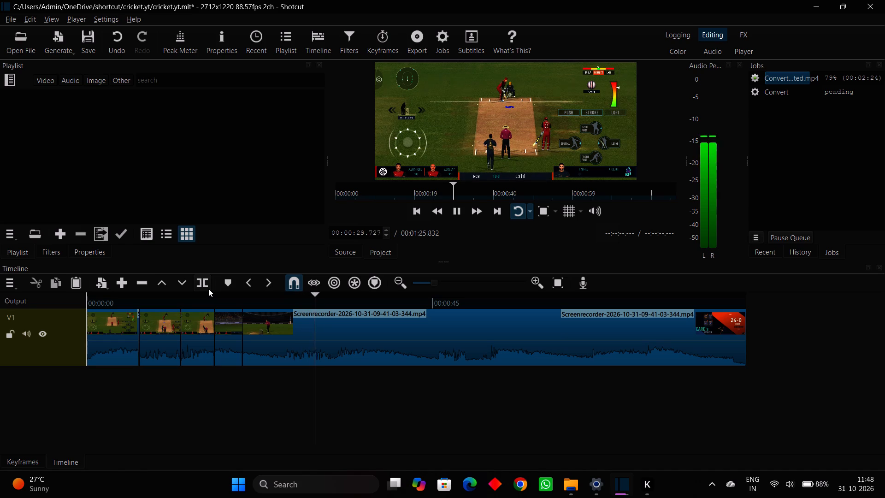
{"action": "left_click", "coordinate": [204, 289]}
{"action": "key", "text": "space"}
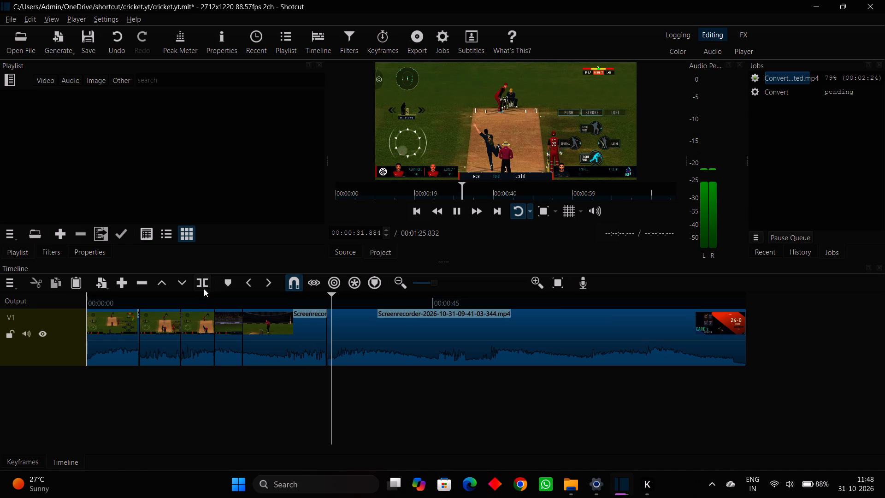
{"action": "left_click", "coordinate": [253, 329]}
{"action": "right_click", "coordinate": [299, 322]}
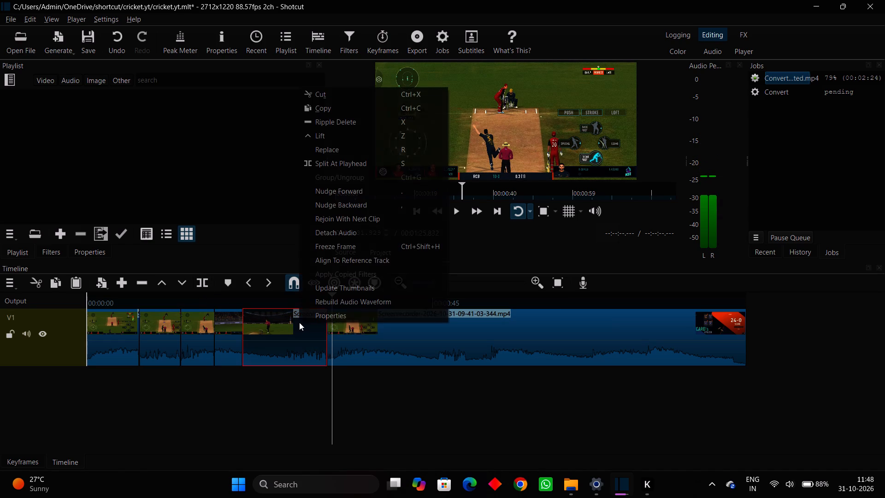
{"action": "left_click", "coordinate": [322, 94]}
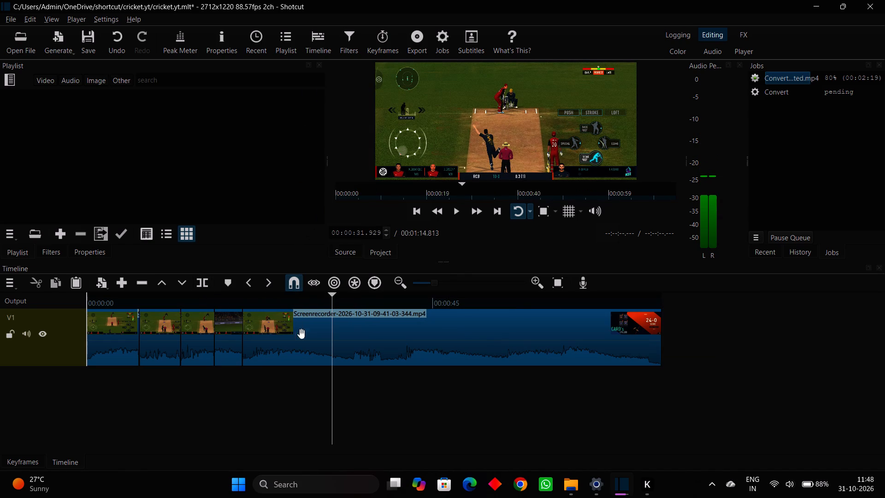
Play back the fourth delivery from the 20.3-second split and split track V1 at about 26.5 seconds, during the umpire's shot.
{"action": "left_click_drag", "start_coordinate": [332, 380], "coordinate": [251, 368]}
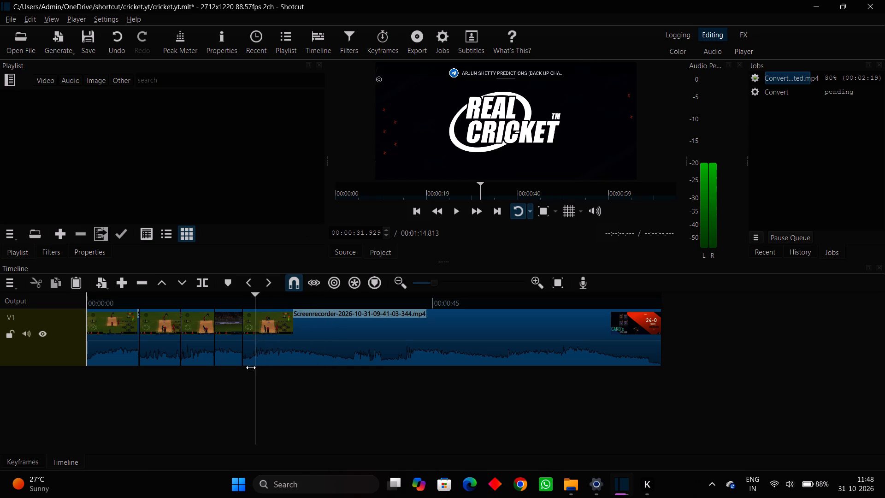
{"action": "left_click_drag", "start_coordinate": [251, 368], "coordinate": [243, 365]}
{"action": "key", "text": "space"}
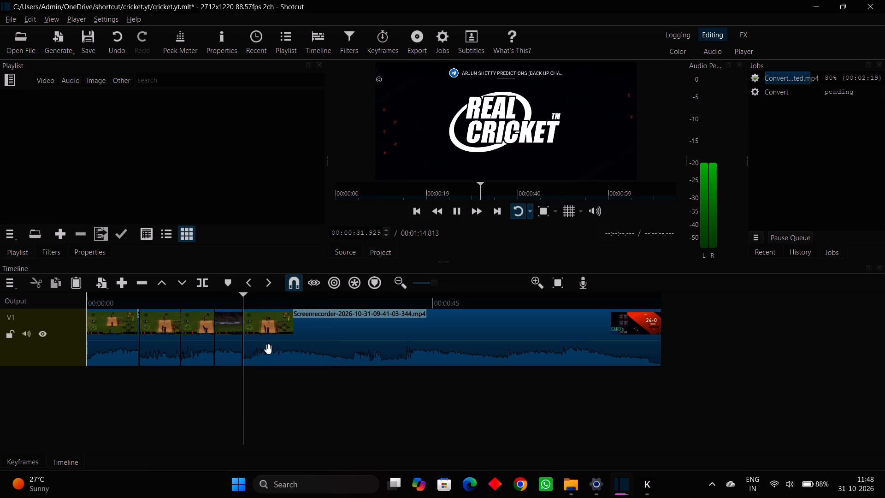
{"action": "key", "text": "space"}
{"action": "key", "text": "space"}
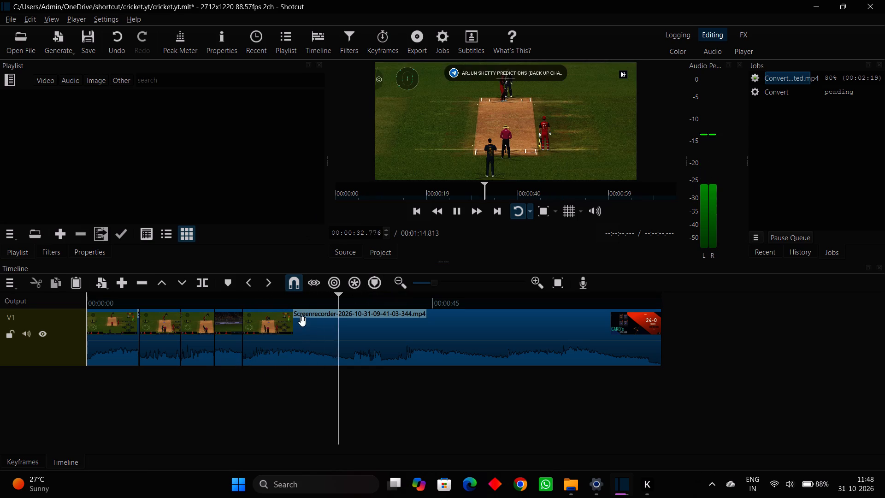
{"action": "left_click_drag", "start_coordinate": [345, 385], "coordinate": [247, 380]}
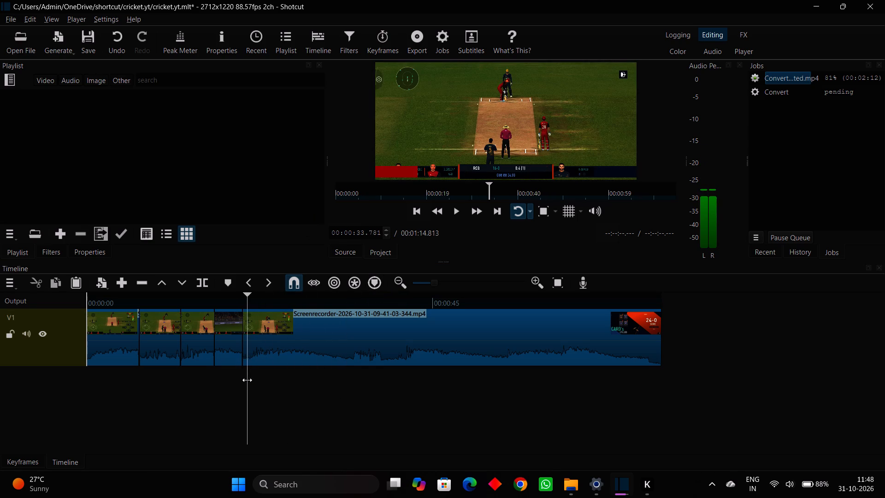
{"action": "left_click_drag", "start_coordinate": [247, 380], "coordinate": [245, 378]}
{"action": "left_click", "coordinate": [244, 376]}
{"action": "key", "text": "space"}
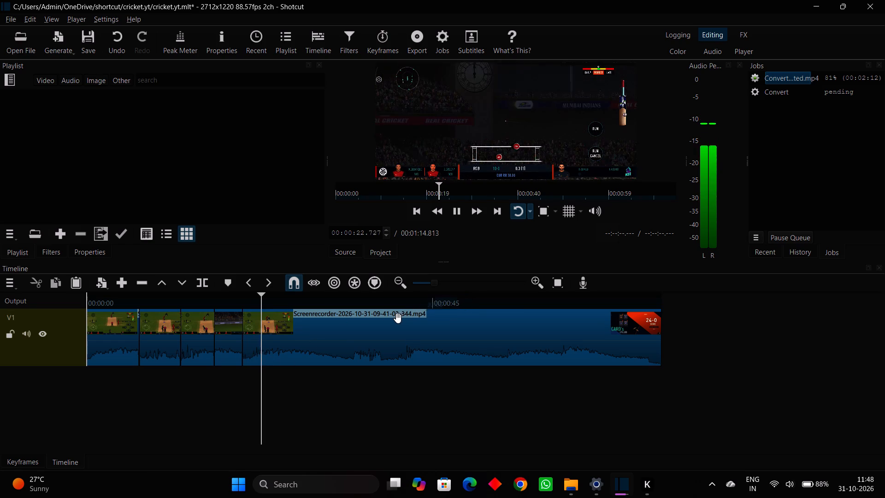
{"action": "left_click", "coordinate": [458, 215]}
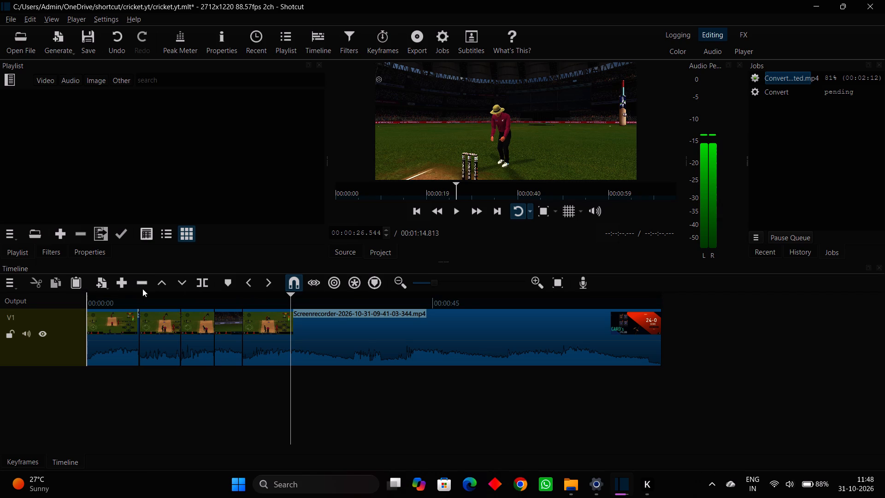
{"action": "left_click", "coordinate": [208, 278]}
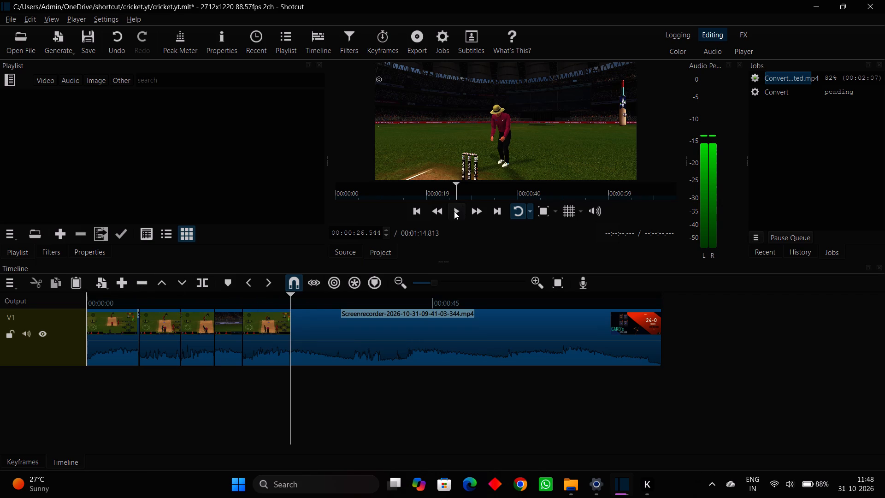
Split track V1 at about 40.6 seconds, as the next delivery starts, and cut the segment back to the 26.5-second split.
{"action": "left_click", "coordinate": [454, 211]}
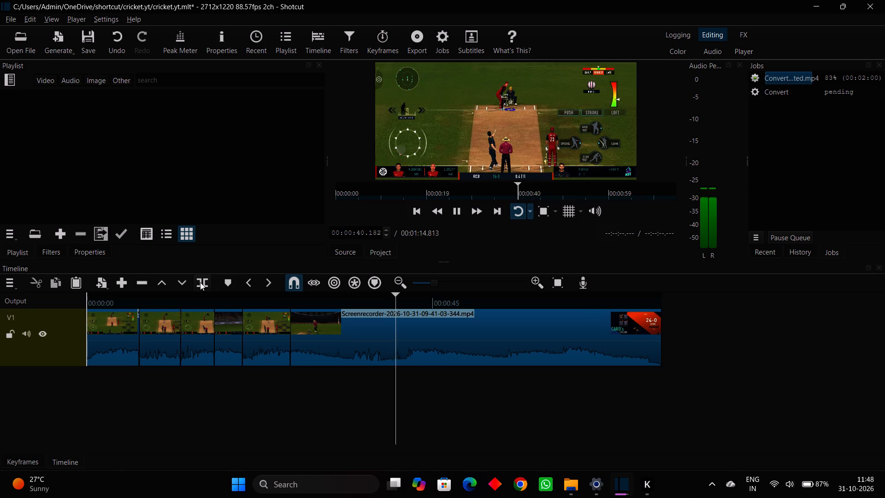
{"action": "left_click", "coordinate": [200, 282]}
{"action": "right_click", "coordinate": [326, 346]}
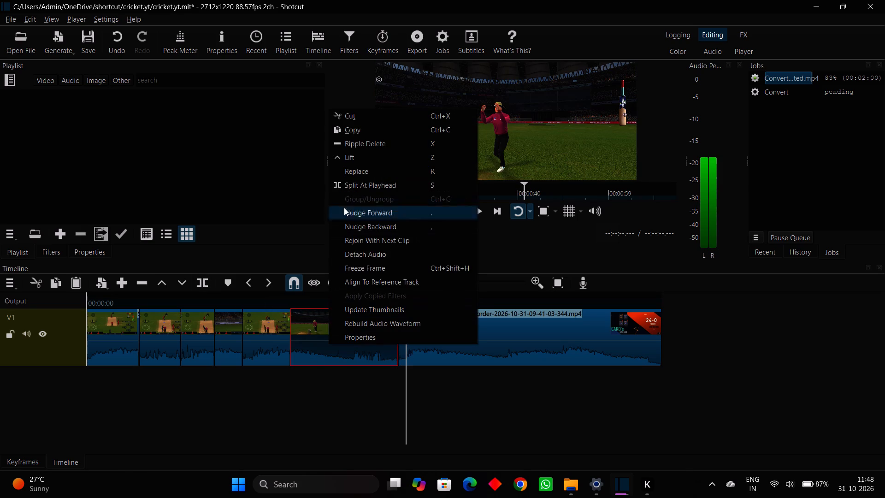
{"action": "left_click", "coordinate": [34, 280]}
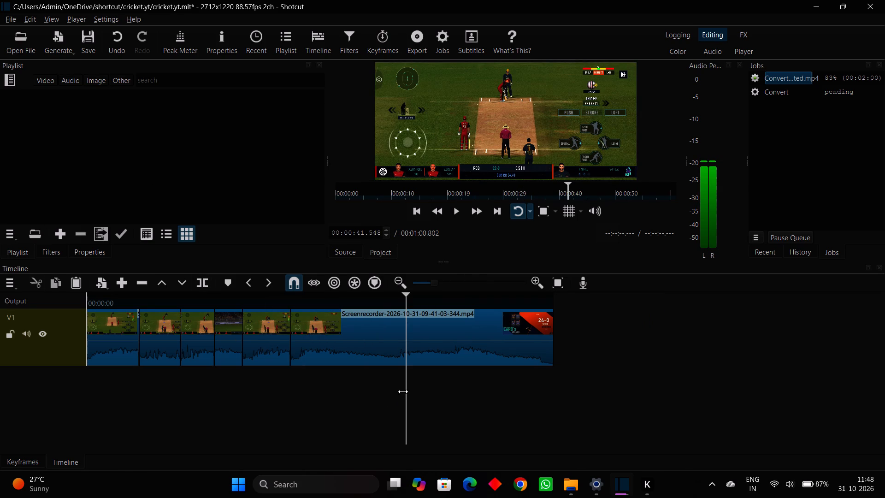
Play back the fifth delivery from the 26.5-second split and split track V1 at about 35.9 seconds, after the umpire's signal.
{"action": "left_click_drag", "start_coordinate": [407, 391], "coordinate": [292, 385]}
{"action": "key", "text": "space"}
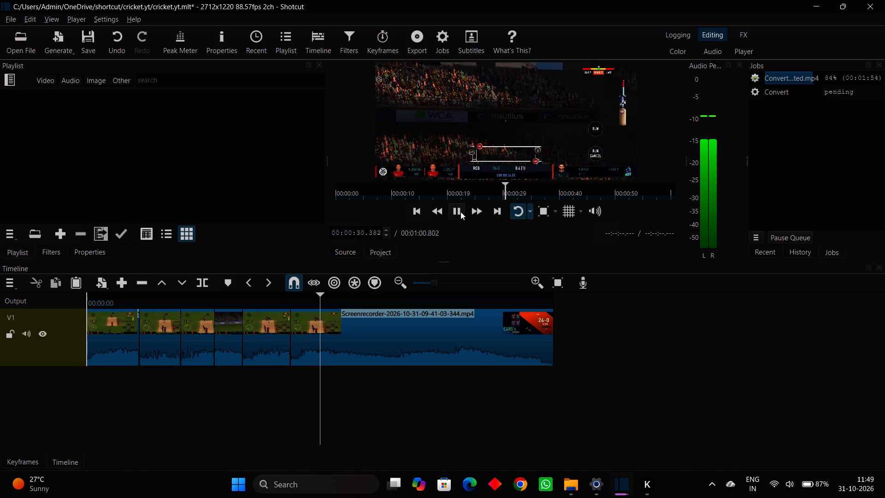
{"action": "key", "text": "space"}
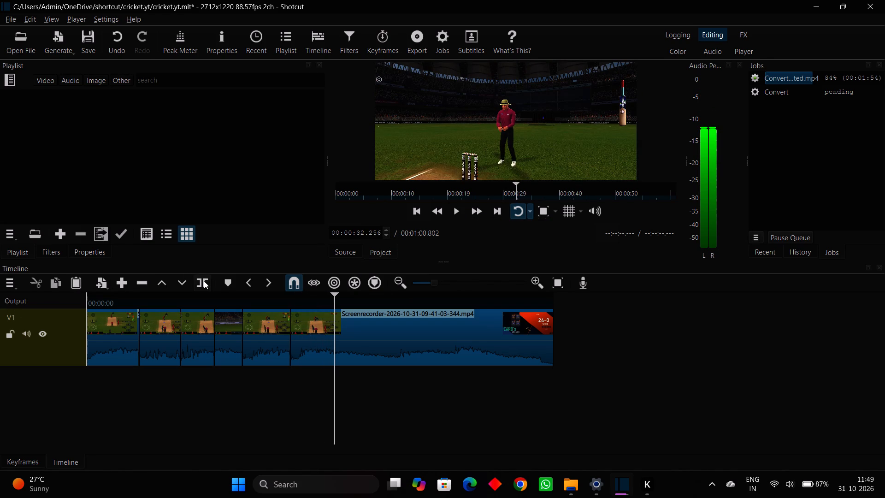
{"action": "left_click", "coordinate": [456, 212]}
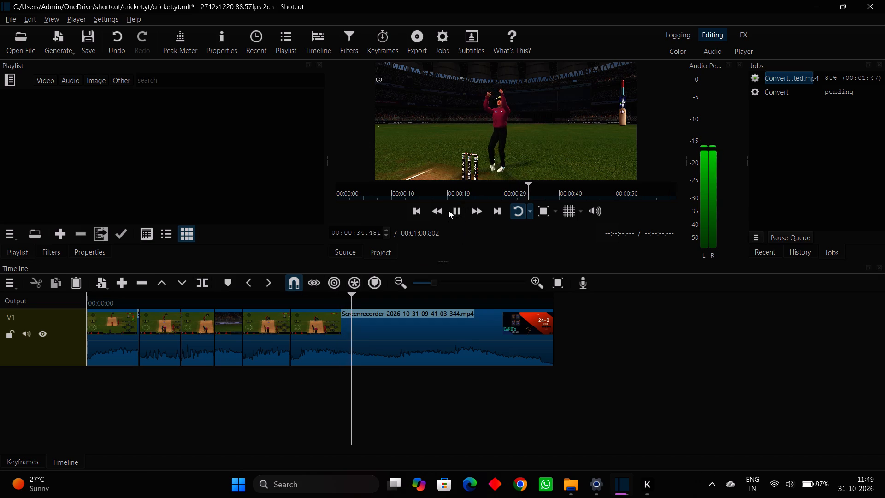
{"action": "key", "text": "space"}
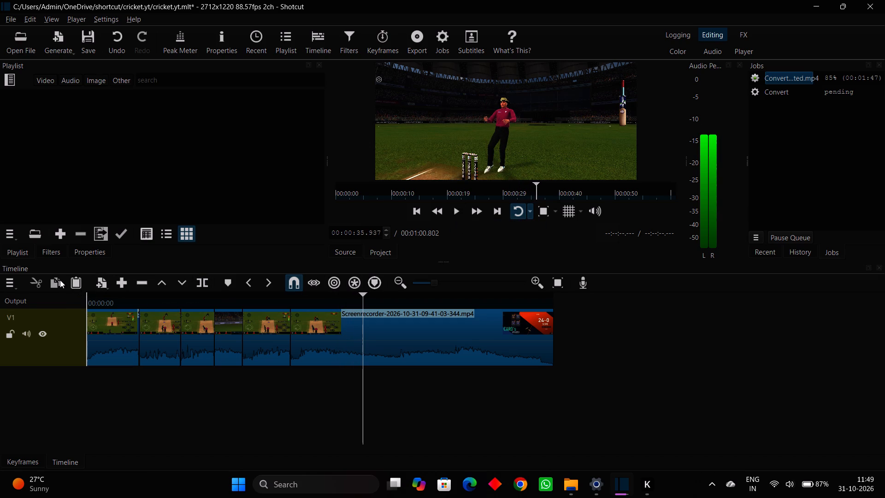
{"action": "left_click", "coordinate": [200, 280]}
Cut the remaining footage after the 35.9-second split from track V1.
{"action": "key", "text": "space"}
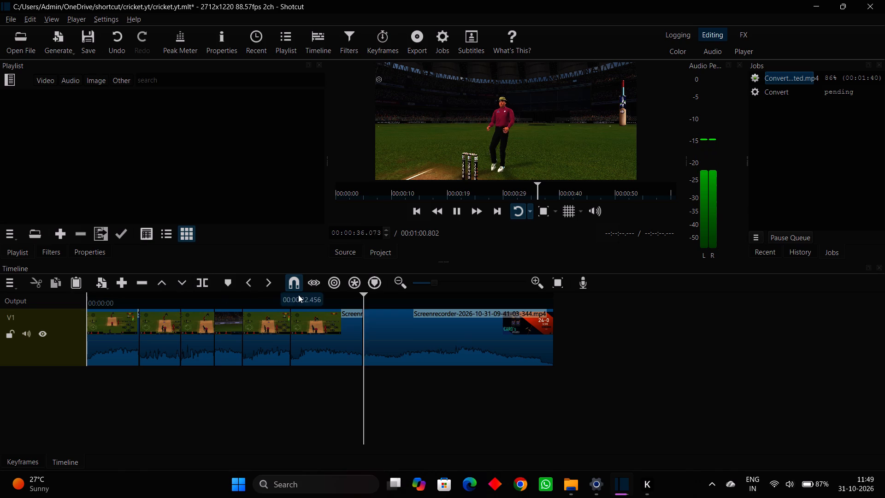
{"action": "right_click", "coordinate": [405, 328]}
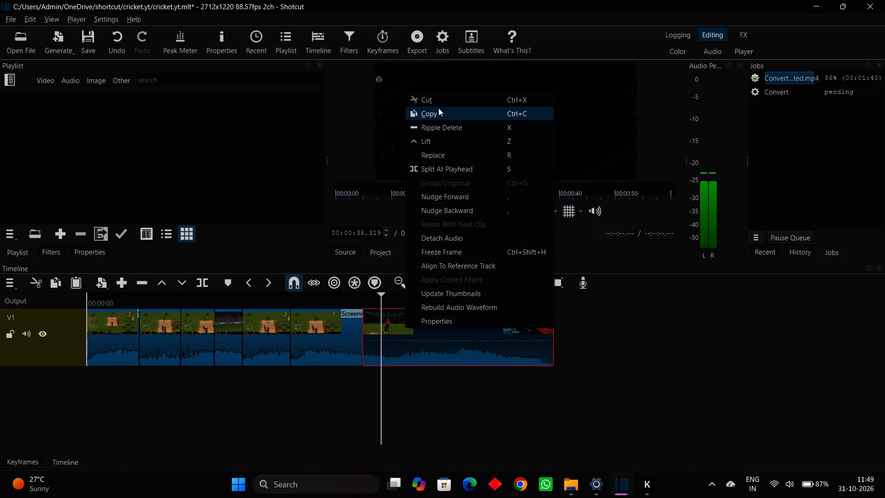
{"action": "left_click", "coordinate": [435, 102]}
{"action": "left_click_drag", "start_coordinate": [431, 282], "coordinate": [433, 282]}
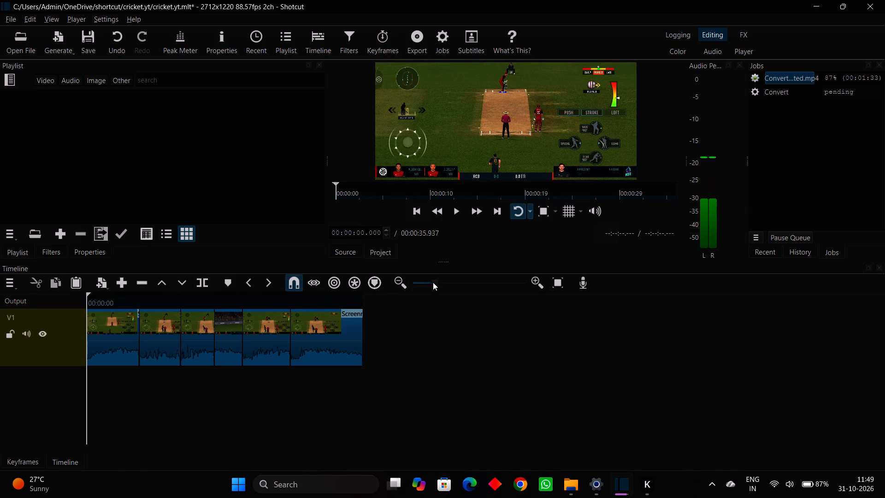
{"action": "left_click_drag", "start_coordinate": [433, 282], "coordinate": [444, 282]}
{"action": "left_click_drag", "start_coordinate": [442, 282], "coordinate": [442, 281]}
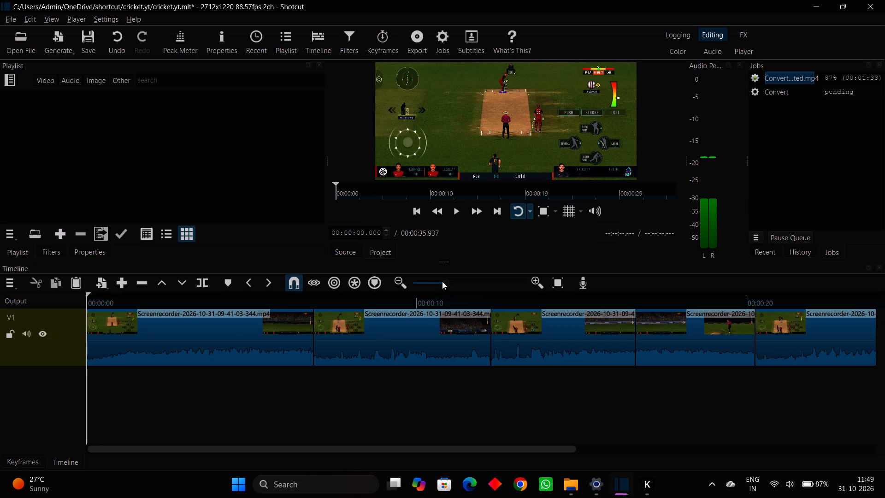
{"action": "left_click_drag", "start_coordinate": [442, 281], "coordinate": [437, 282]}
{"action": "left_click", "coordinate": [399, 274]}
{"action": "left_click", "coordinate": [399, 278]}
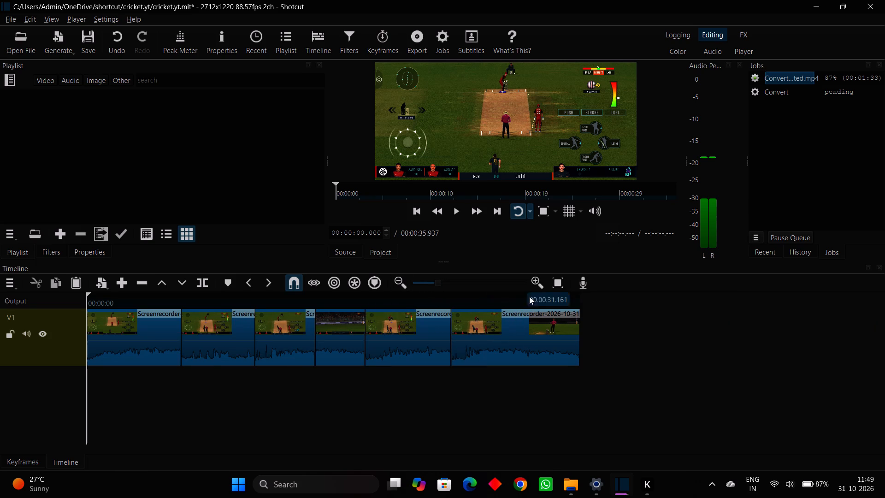
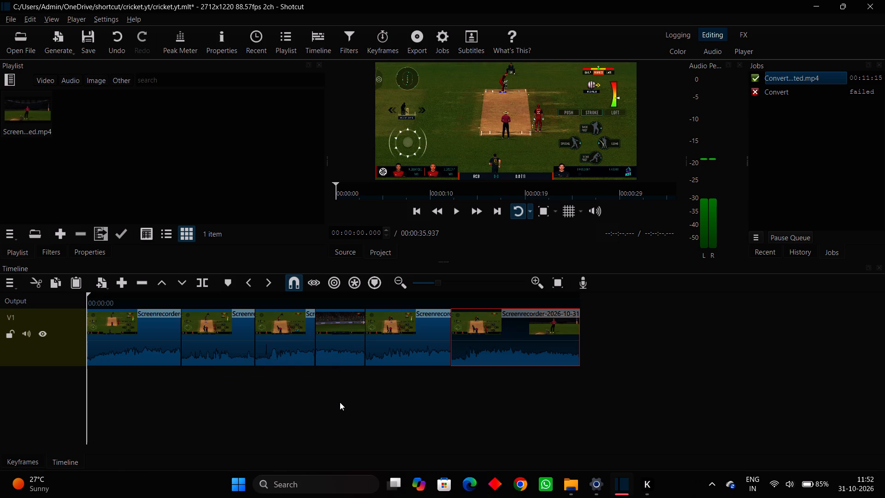
Look over the remaining delivery clips along the full length of track V1 at a closer timeline zoom.
{"action": "scroll", "coordinate": [340, 402], "scroll_direction": "up", "scroll_amount": 5, "text": "ctrl"}
{"action": "scroll", "coordinate": [340, 402], "scroll_direction": "down", "scroll_amount": 5, "text": "ctrl"}
{"action": "scroll", "coordinate": [340, 402], "scroll_direction": "up", "scroll_amount": 2, "text": "ctrl"}
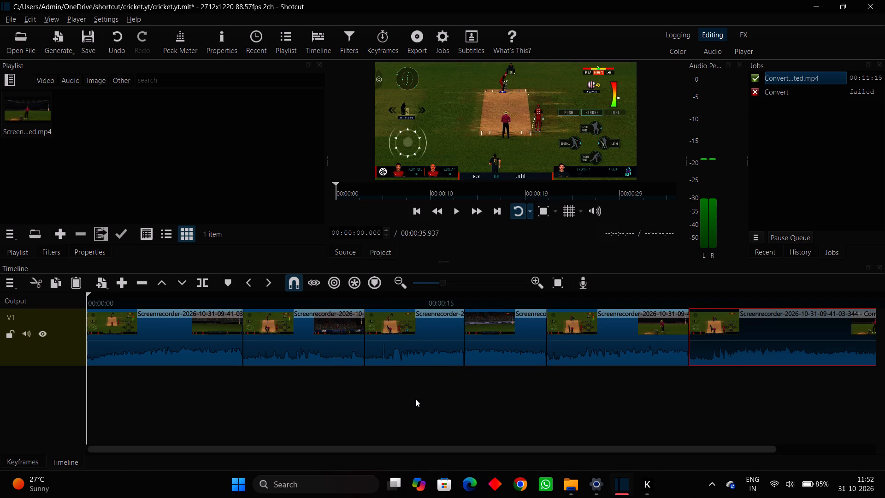
{"action": "left_click_drag", "start_coordinate": [504, 451], "coordinate": [648, 450]}
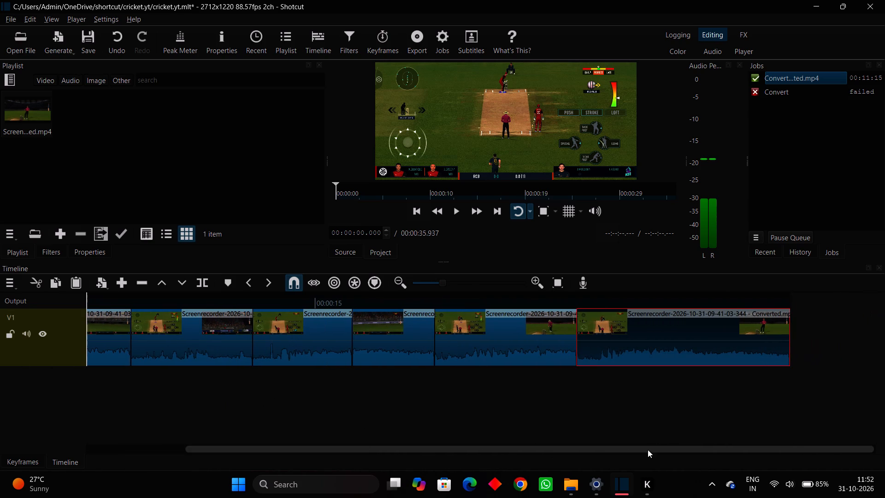
{"action": "left_click_drag", "start_coordinate": [648, 450], "coordinate": [608, 445]}
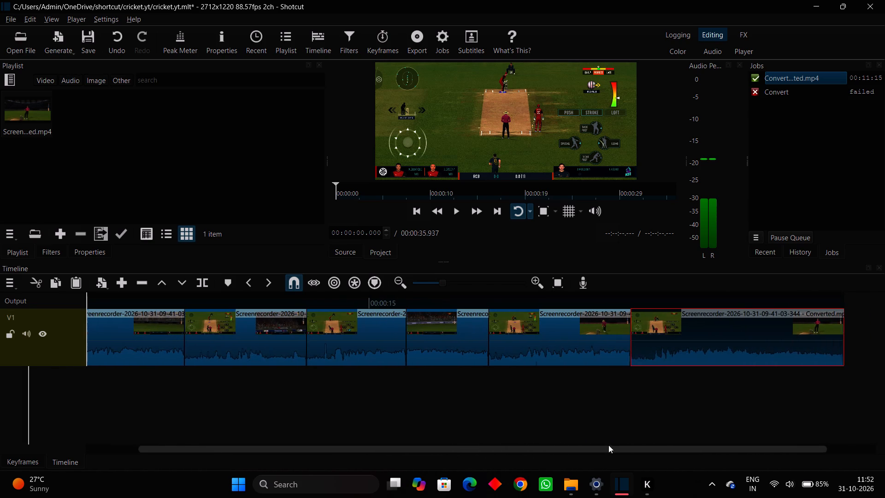
{"action": "left_click_drag", "start_coordinate": [608, 445], "coordinate": [557, 441]}
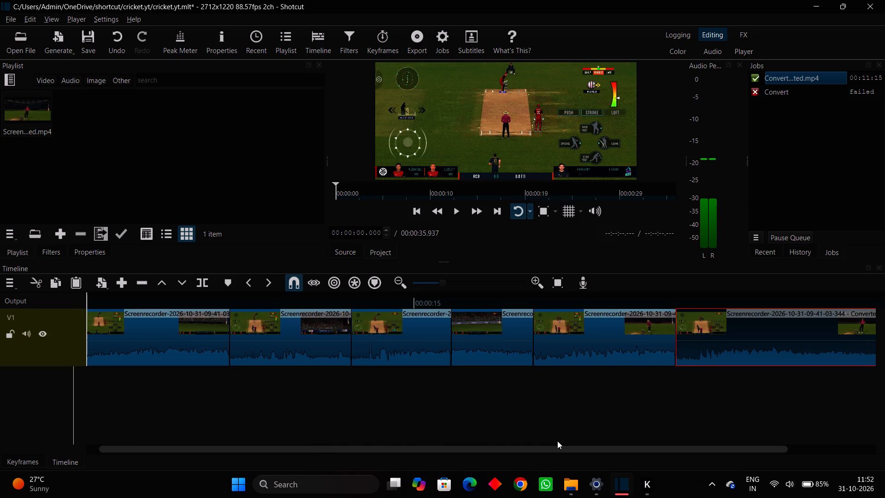
{"action": "left_click_drag", "start_coordinate": [557, 441], "coordinate": [391, 442]}
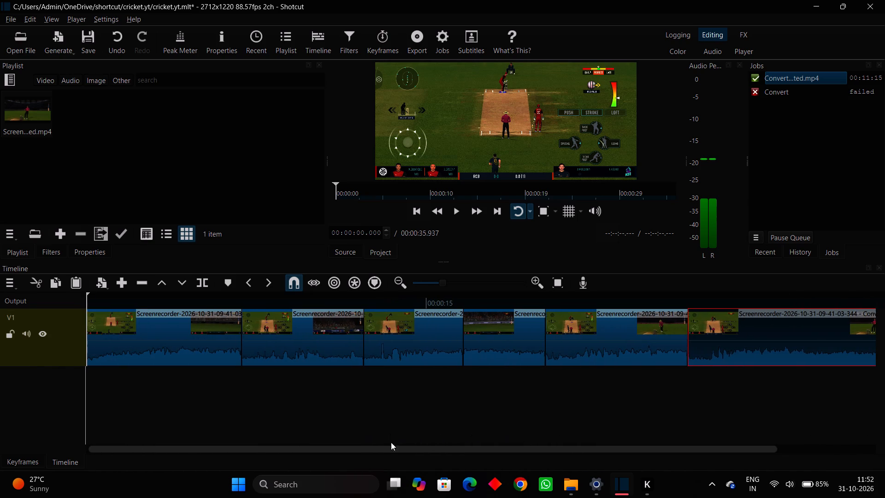
{"action": "left_click_drag", "start_coordinate": [391, 442], "coordinate": [623, 441]}
{"action": "left_click_drag", "start_coordinate": [605, 441], "coordinate": [584, 442]}
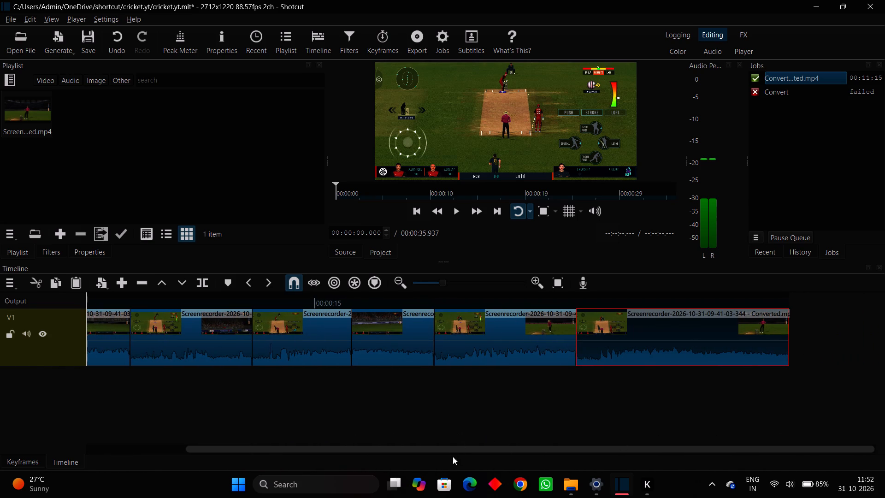
{"action": "left_click_drag", "start_coordinate": [456, 450], "coordinate": [317, 451]}
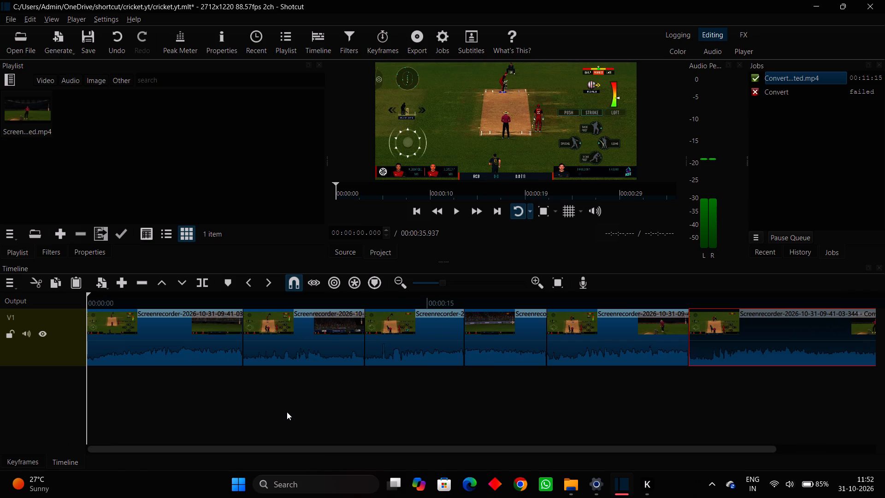
Play back the whole edited sequence from the start in an enlarged preview to check the cuts, and pause it once it loops.
{"action": "left_click", "coordinate": [459, 211]}
{"action": "double_click", "coordinate": [453, 212]}
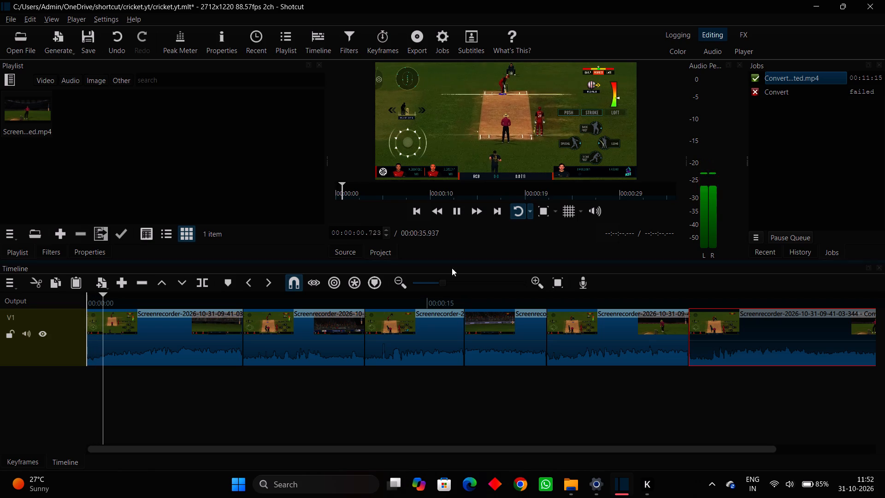
{"action": "left_click_drag", "start_coordinate": [474, 290], "coordinate": [473, 314]}
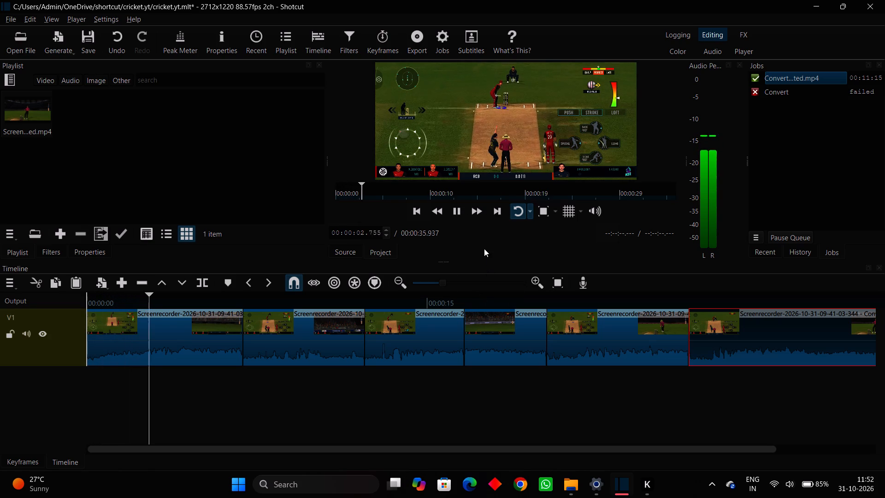
{"action": "left_click", "coordinate": [482, 258]}
{"action": "left_click_drag", "start_coordinate": [478, 261], "coordinate": [467, 314]}
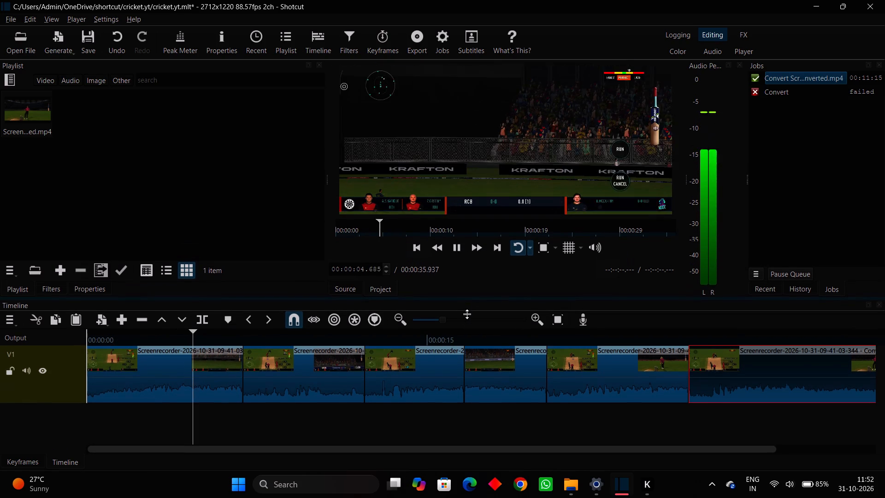
{"action": "left_click_drag", "start_coordinate": [467, 314], "coordinate": [466, 319]}
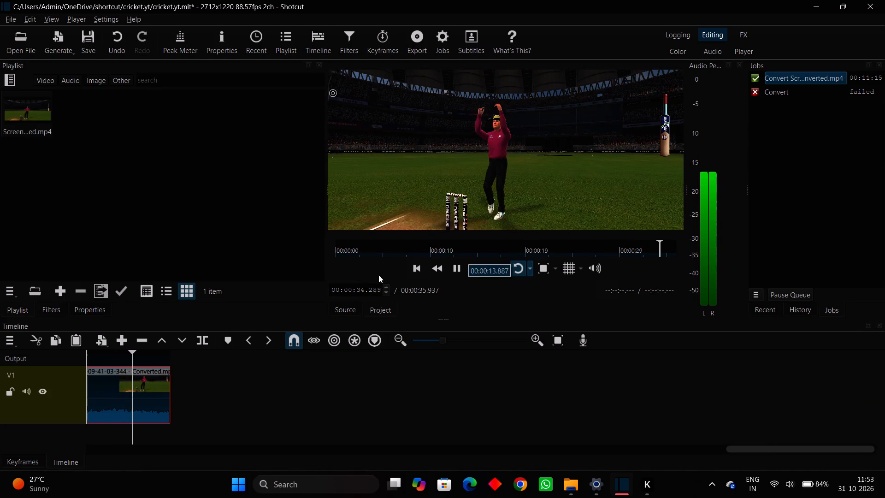
{"action": "left_click", "coordinate": [455, 268]}
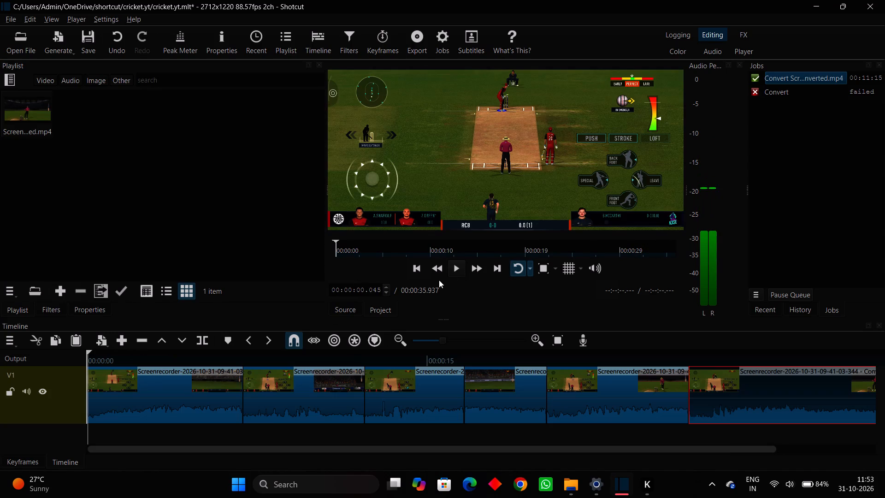
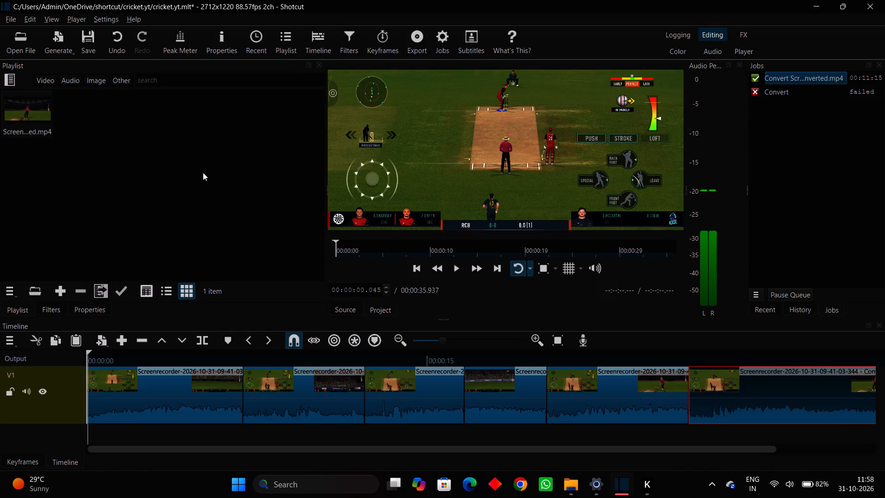
Preview the opening seconds of the first delivery clip on track V1, select that clip, and return the playhead to the sequence start.
{"action": "left_click", "coordinate": [454, 267]}
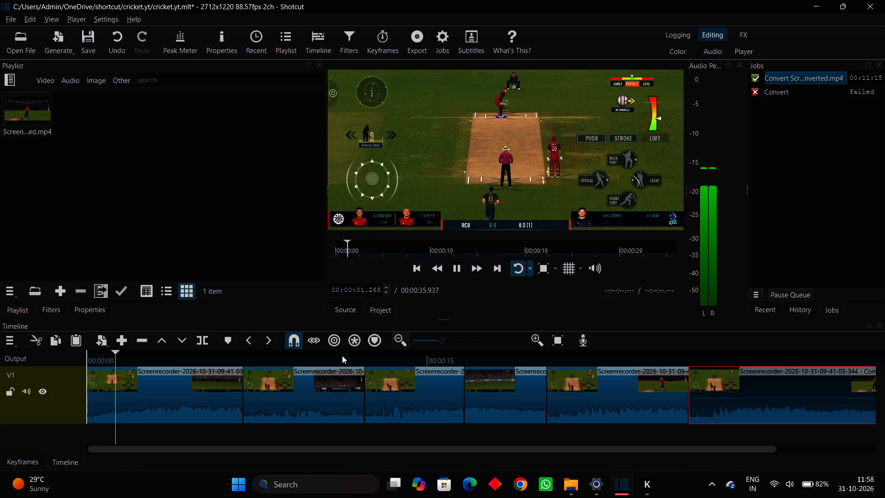
{"action": "left_click_drag", "start_coordinate": [136, 391], "coordinate": [105, 399]}
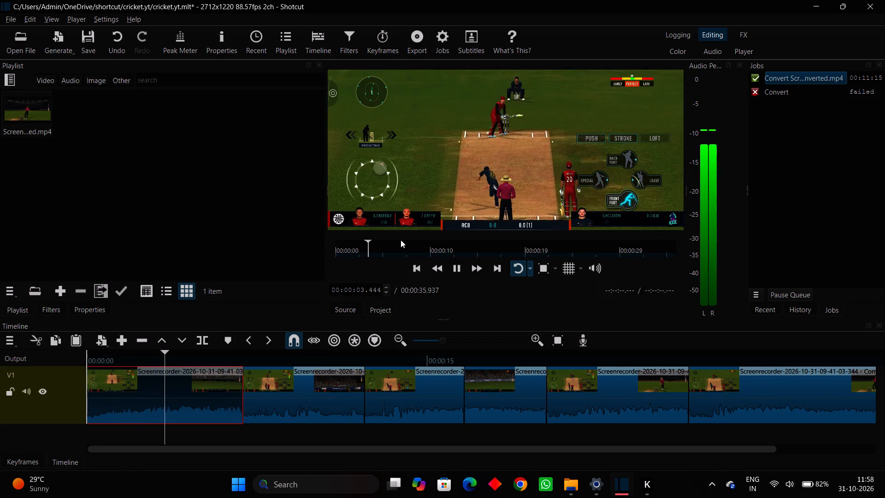
{"action": "left_click", "coordinate": [456, 263]}
{"action": "left_click_drag", "start_coordinate": [185, 433], "coordinate": [186, 433]}
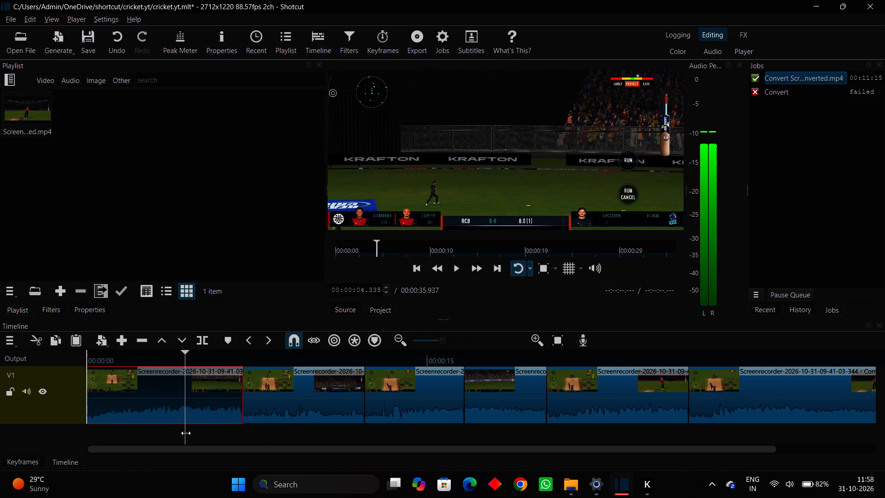
{"action": "left_click_drag", "start_coordinate": [186, 433], "coordinate": [69, 424]}
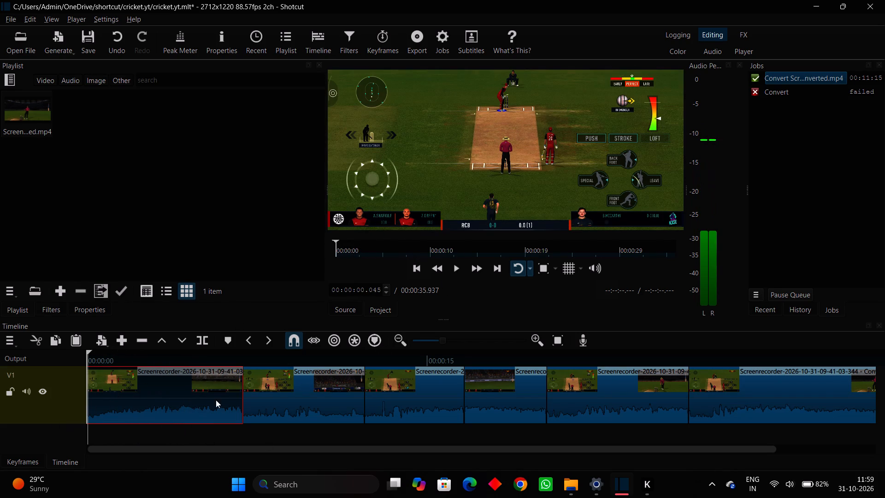
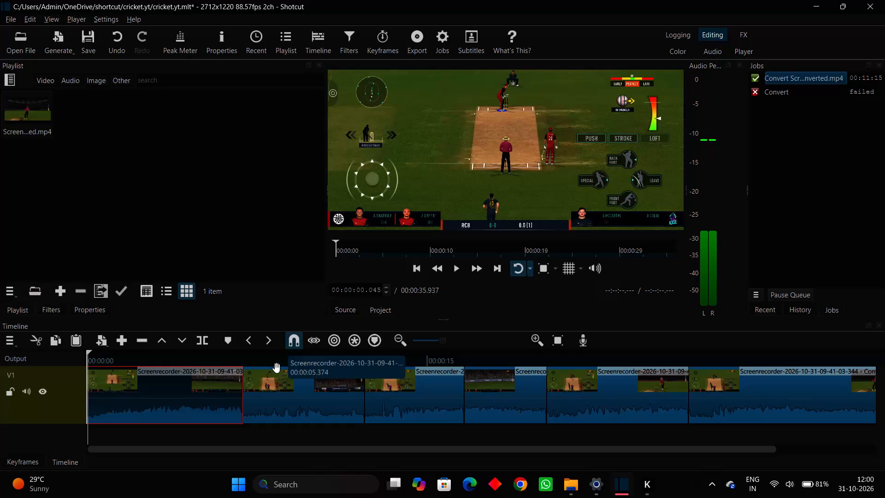
Save the trimmed cricket.yt project.
{"action": "key", "text": "ctrl+s"}
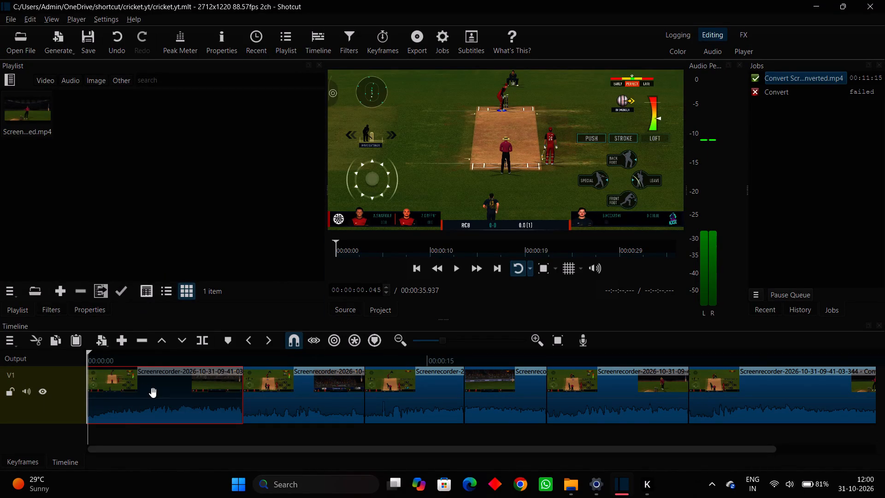
Scrub through the first two seconds or so of the first delivery clip on track V1 to review the run-up.
{"action": "left_click_drag", "start_coordinate": [92, 436], "coordinate": [109, 437]}
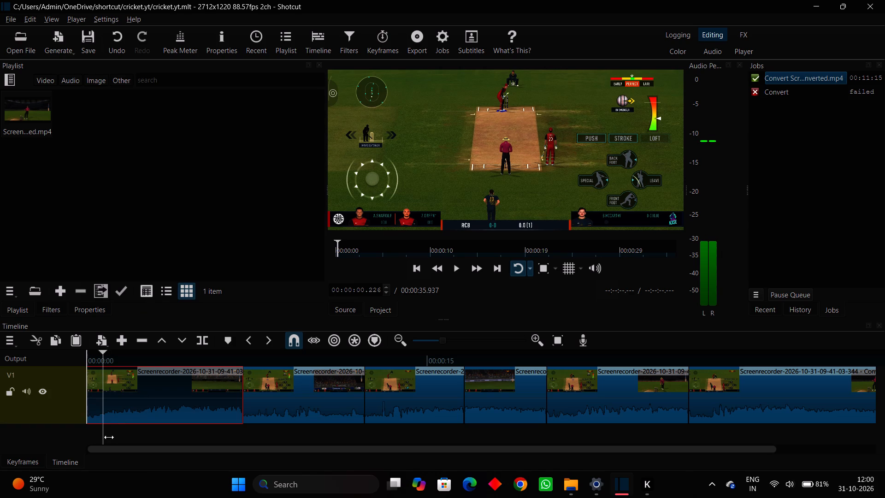
{"action": "left_click_drag", "start_coordinate": [109, 437], "coordinate": [109, 435]}
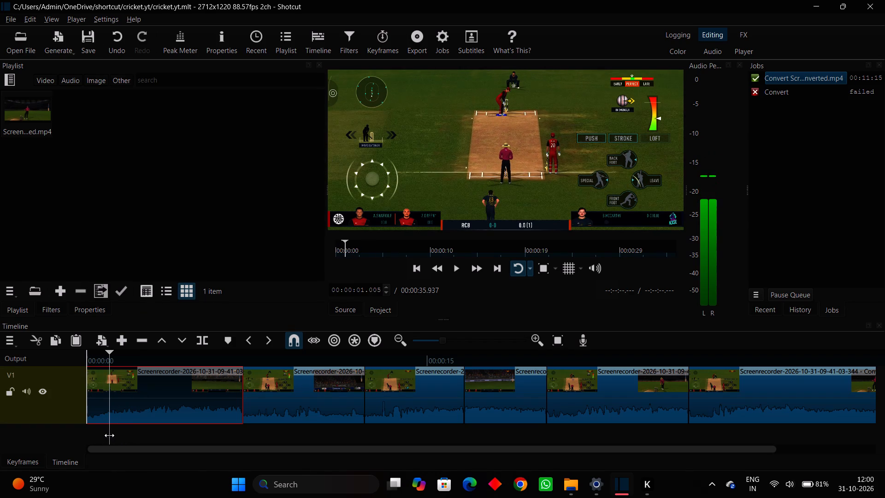
{"action": "left_click_drag", "start_coordinate": [109, 435], "coordinate": [134, 442]}
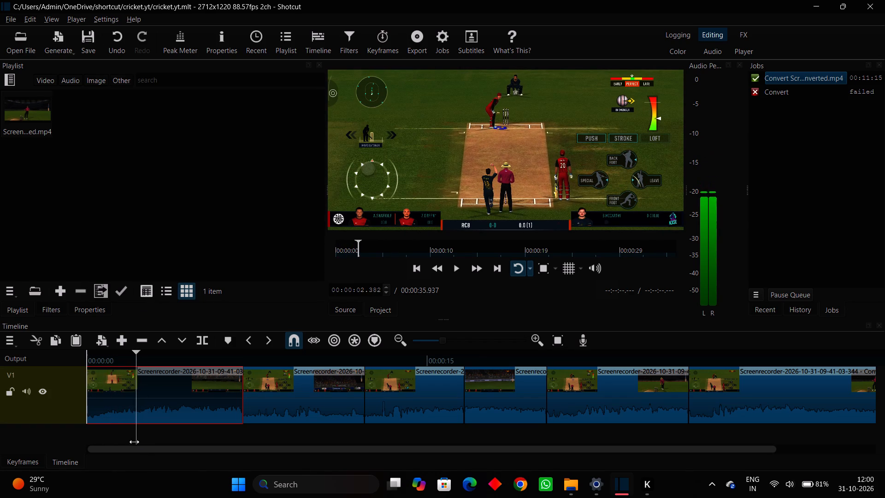
{"action": "left_click_drag", "start_coordinate": [134, 442], "coordinate": [118, 429]}
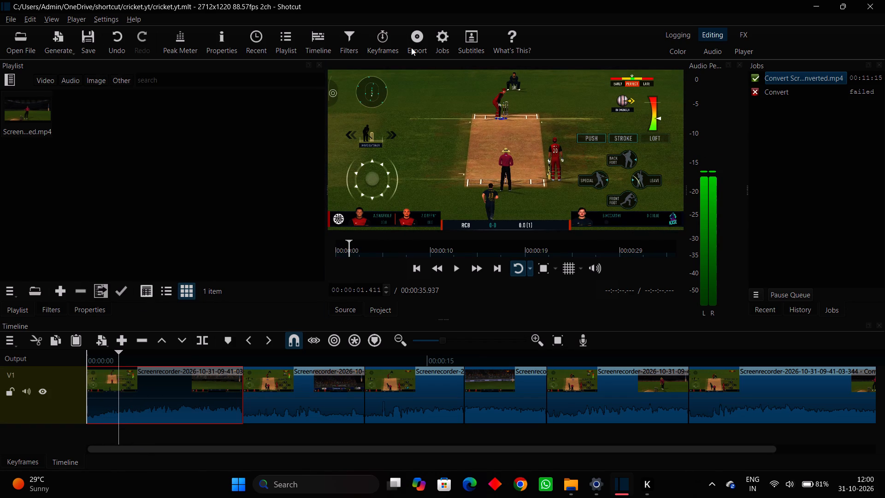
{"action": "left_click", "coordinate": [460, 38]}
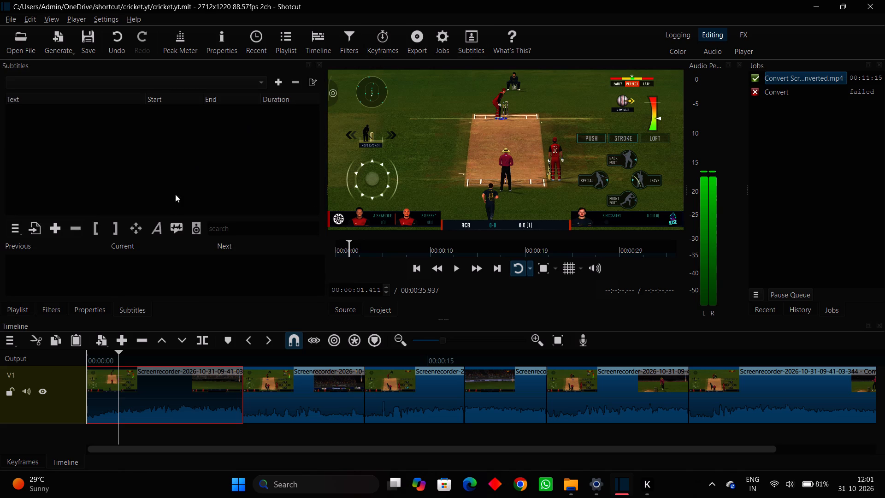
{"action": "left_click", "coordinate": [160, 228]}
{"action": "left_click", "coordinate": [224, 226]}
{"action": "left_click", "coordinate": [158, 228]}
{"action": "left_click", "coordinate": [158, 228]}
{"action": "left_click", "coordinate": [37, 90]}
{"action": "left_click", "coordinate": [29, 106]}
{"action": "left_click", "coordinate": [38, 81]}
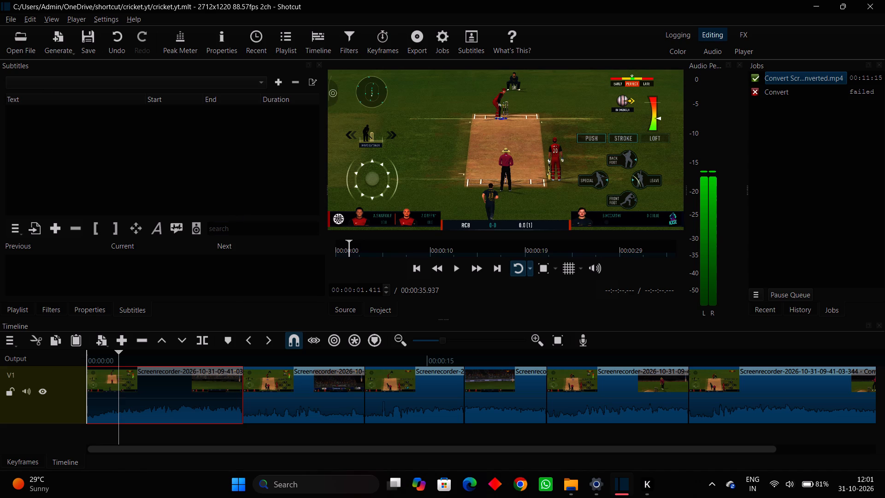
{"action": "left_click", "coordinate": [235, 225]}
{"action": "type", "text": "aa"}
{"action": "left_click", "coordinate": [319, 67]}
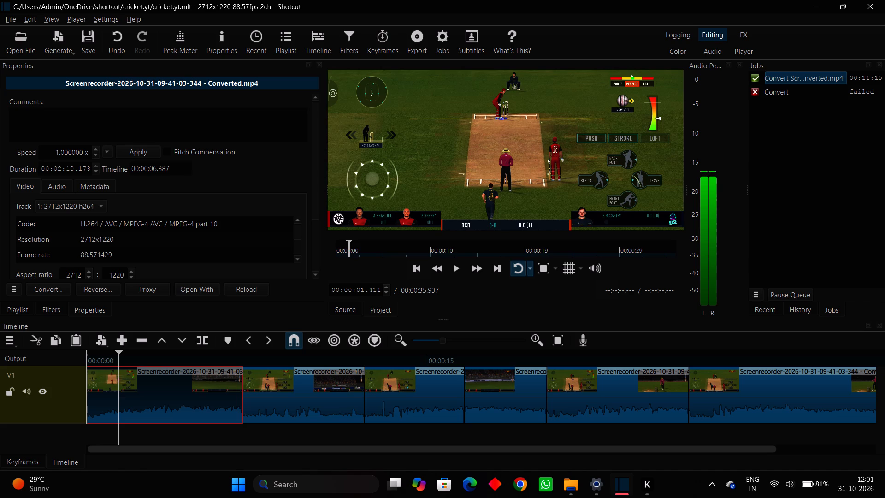
Examine the video properties of the converted cricket recording and return to the playlist.
{"action": "scroll", "coordinate": [202, 171], "scroll_direction": "down", "scroll_amount": 4}
{"action": "scroll", "coordinate": [202, 172], "scroll_direction": "up", "scroll_amount": 9}
{"action": "scroll", "coordinate": [198, 176], "scroll_direction": "down", "scroll_amount": 5}
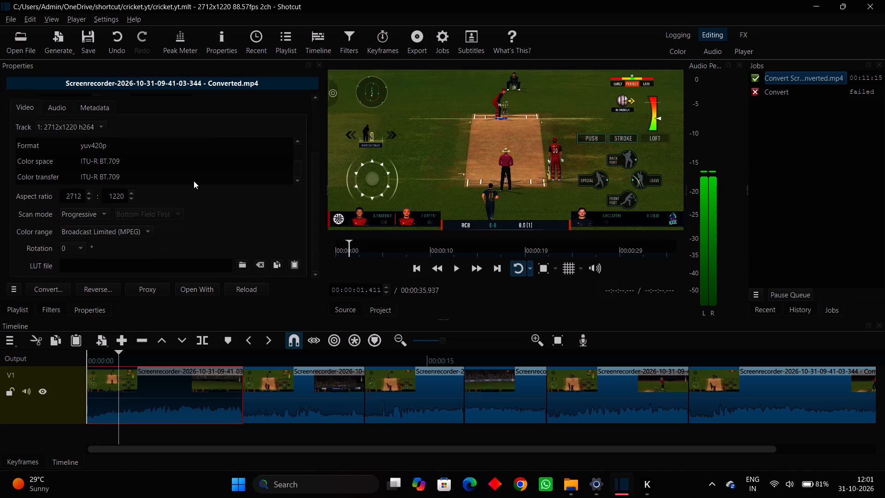
{"action": "scroll", "coordinate": [193, 183], "scroll_direction": "down", "scroll_amount": 4}
{"action": "left_click", "coordinate": [53, 308]}
{"action": "left_click", "coordinate": [87, 305]}
{"action": "left_click", "coordinate": [27, 303]}
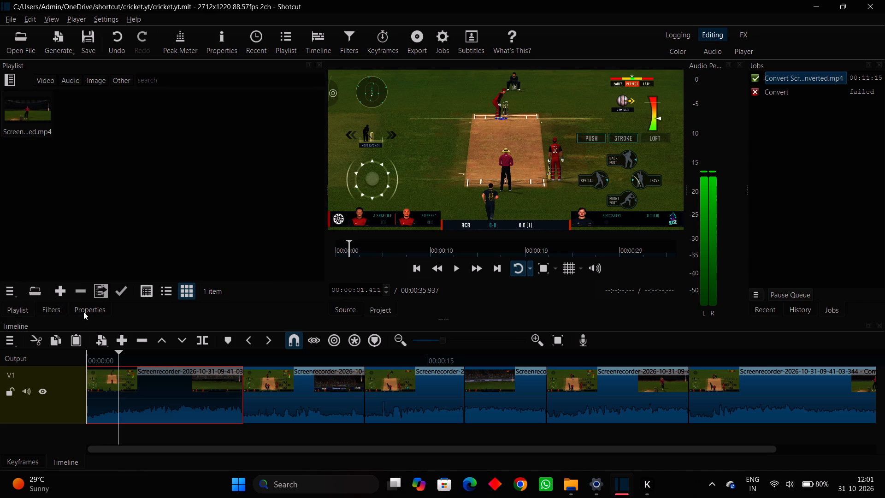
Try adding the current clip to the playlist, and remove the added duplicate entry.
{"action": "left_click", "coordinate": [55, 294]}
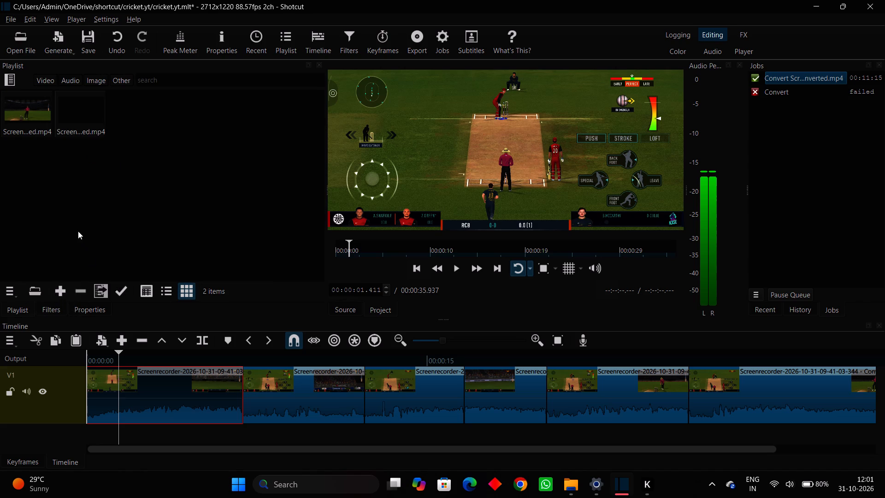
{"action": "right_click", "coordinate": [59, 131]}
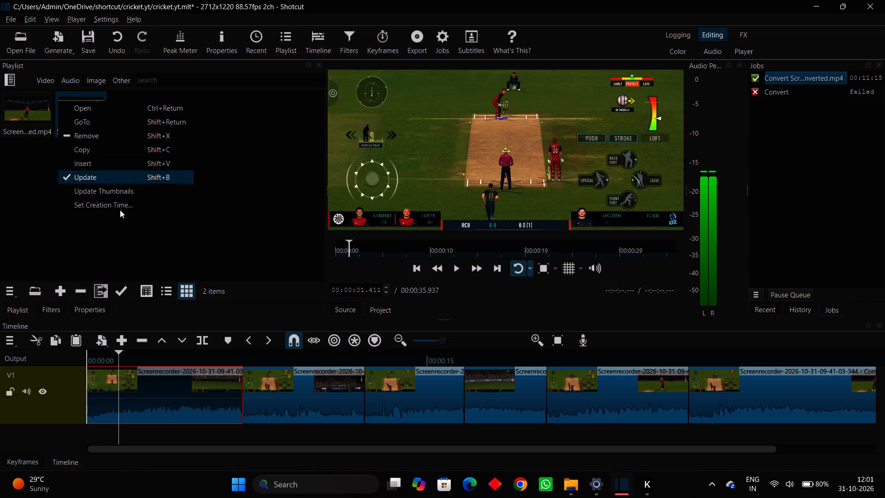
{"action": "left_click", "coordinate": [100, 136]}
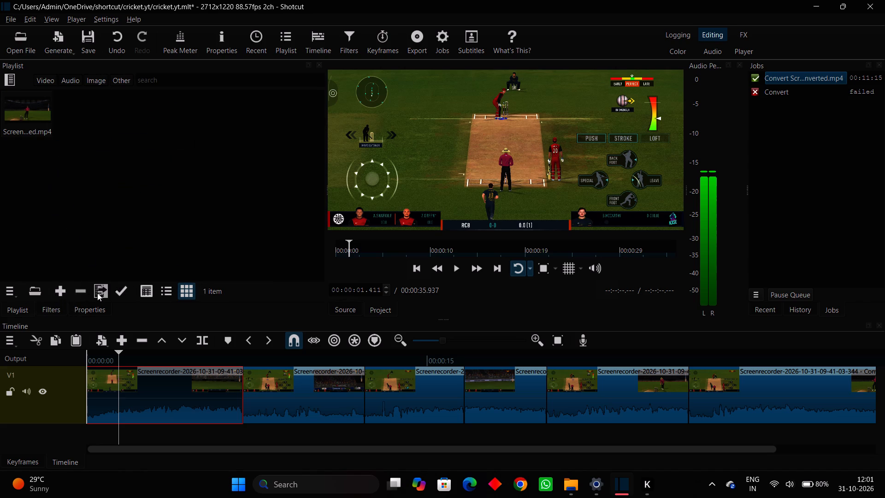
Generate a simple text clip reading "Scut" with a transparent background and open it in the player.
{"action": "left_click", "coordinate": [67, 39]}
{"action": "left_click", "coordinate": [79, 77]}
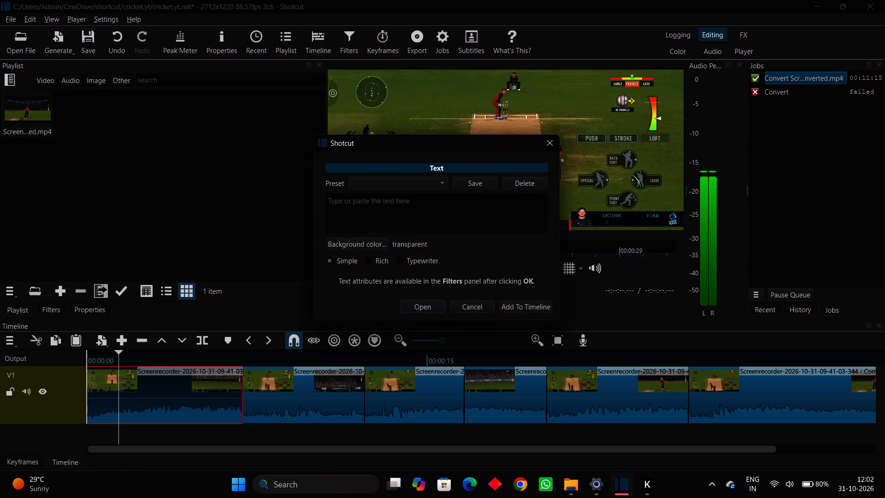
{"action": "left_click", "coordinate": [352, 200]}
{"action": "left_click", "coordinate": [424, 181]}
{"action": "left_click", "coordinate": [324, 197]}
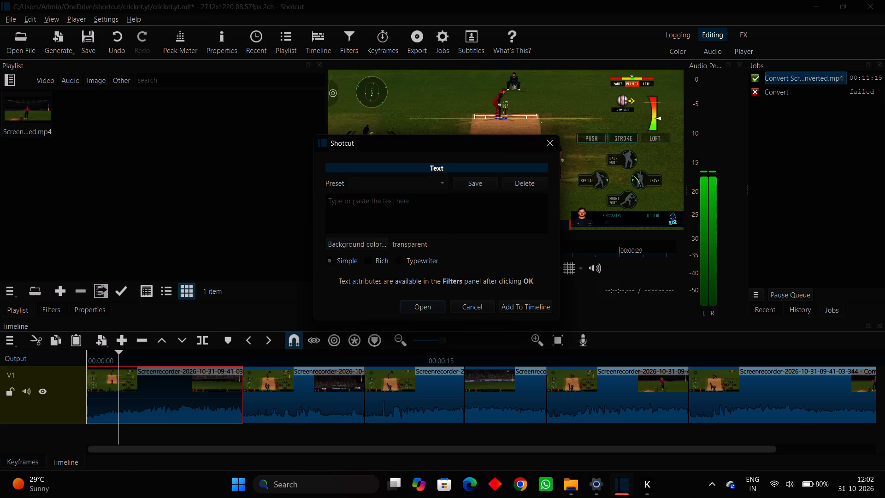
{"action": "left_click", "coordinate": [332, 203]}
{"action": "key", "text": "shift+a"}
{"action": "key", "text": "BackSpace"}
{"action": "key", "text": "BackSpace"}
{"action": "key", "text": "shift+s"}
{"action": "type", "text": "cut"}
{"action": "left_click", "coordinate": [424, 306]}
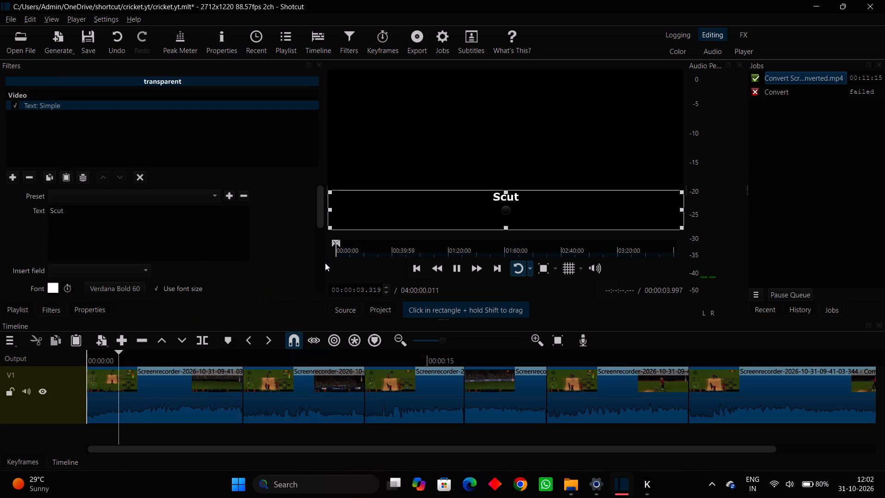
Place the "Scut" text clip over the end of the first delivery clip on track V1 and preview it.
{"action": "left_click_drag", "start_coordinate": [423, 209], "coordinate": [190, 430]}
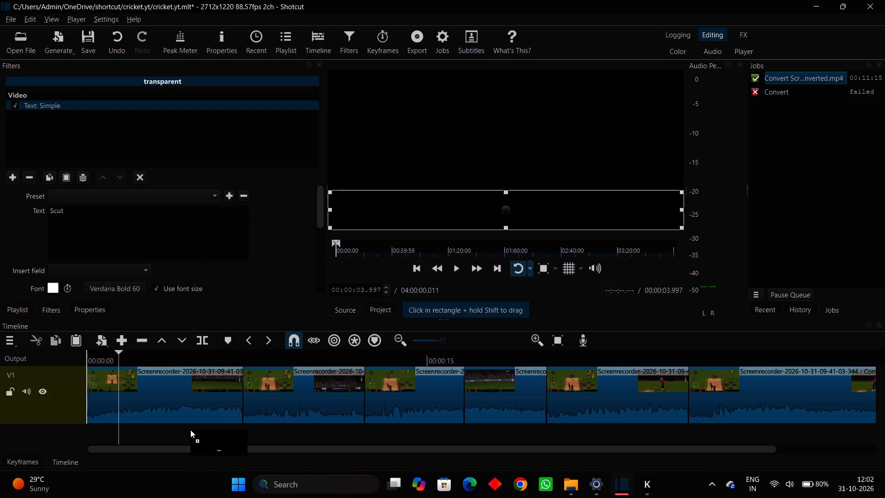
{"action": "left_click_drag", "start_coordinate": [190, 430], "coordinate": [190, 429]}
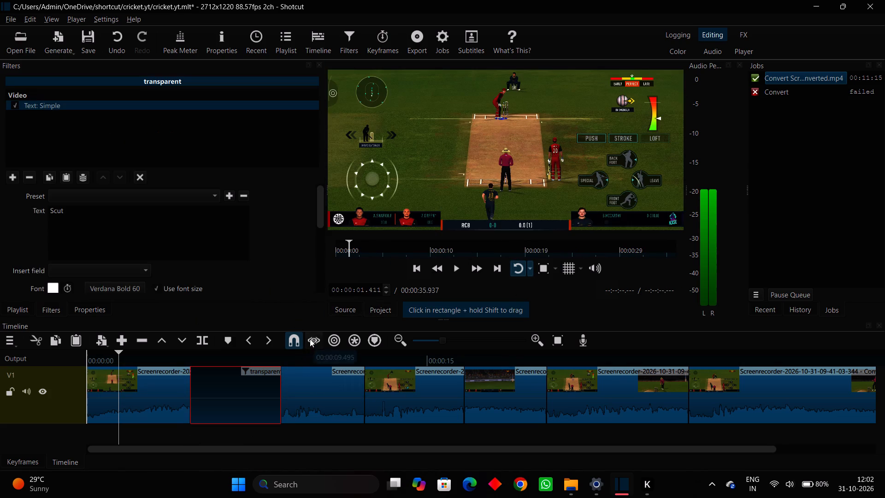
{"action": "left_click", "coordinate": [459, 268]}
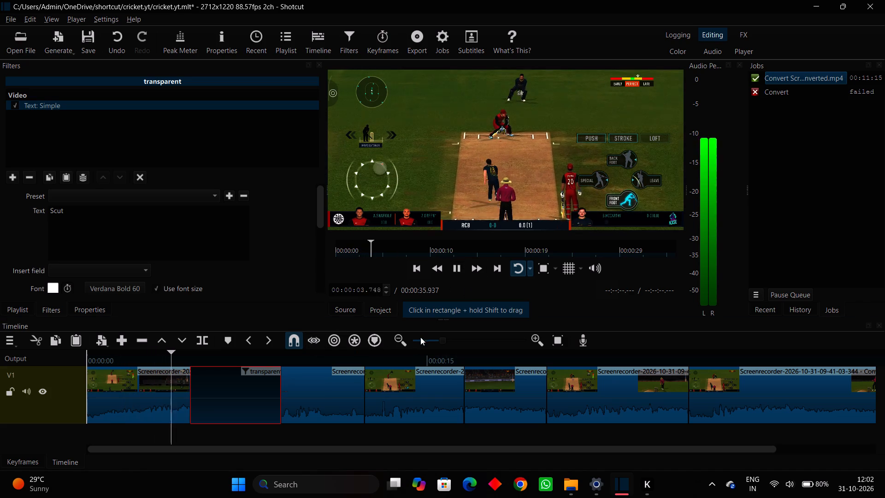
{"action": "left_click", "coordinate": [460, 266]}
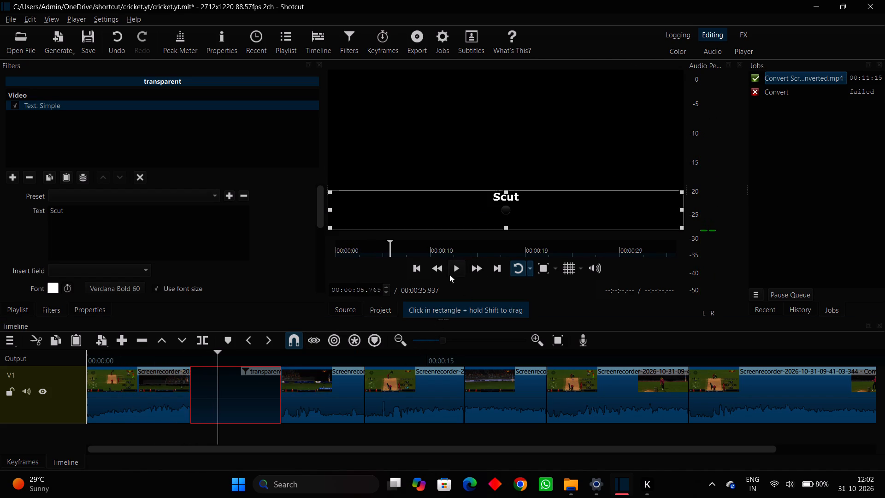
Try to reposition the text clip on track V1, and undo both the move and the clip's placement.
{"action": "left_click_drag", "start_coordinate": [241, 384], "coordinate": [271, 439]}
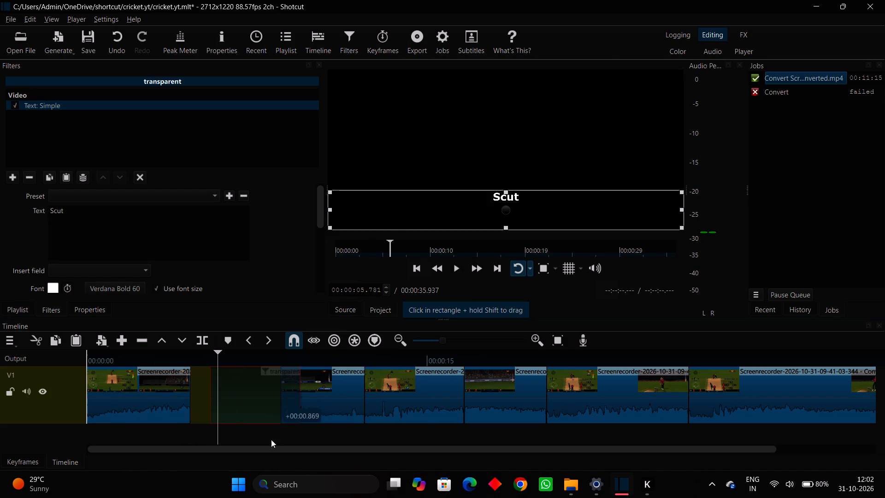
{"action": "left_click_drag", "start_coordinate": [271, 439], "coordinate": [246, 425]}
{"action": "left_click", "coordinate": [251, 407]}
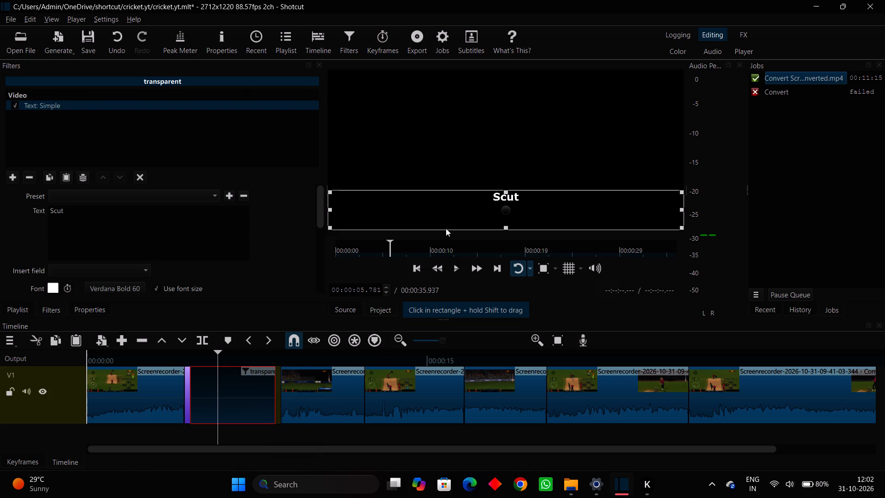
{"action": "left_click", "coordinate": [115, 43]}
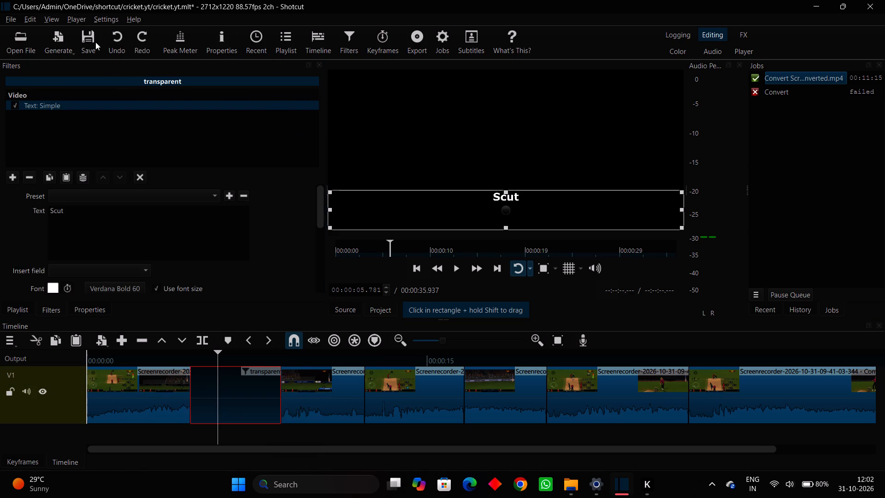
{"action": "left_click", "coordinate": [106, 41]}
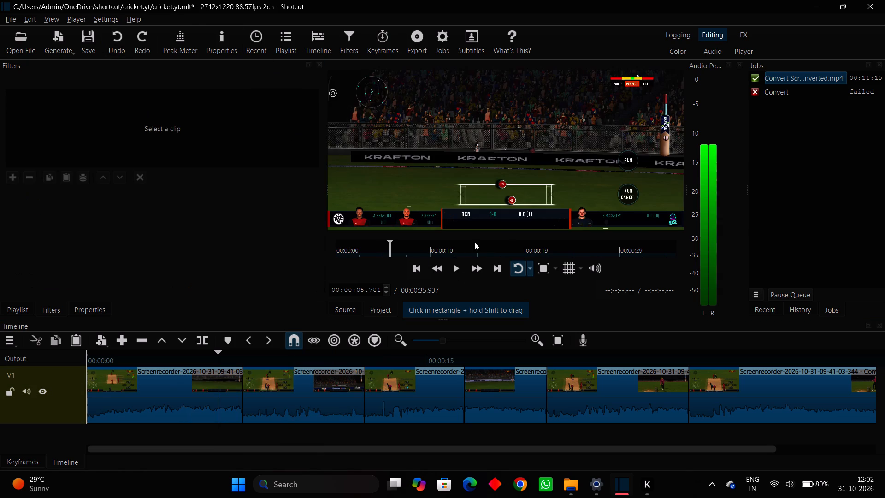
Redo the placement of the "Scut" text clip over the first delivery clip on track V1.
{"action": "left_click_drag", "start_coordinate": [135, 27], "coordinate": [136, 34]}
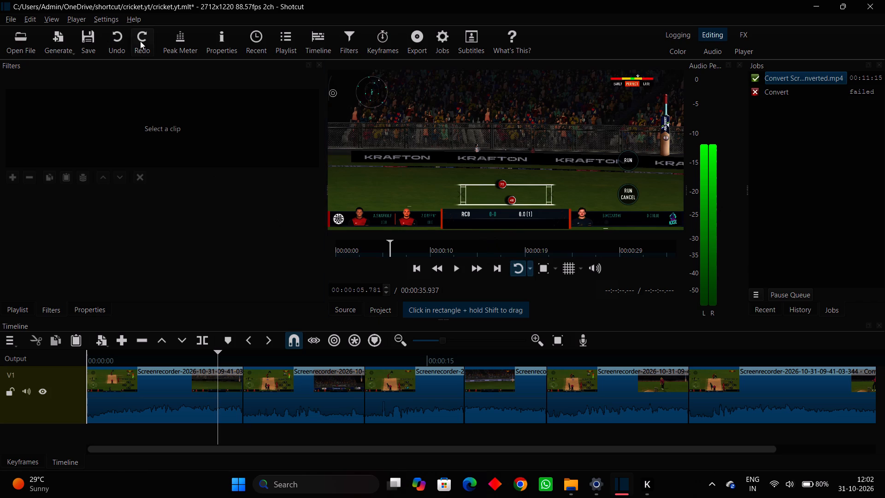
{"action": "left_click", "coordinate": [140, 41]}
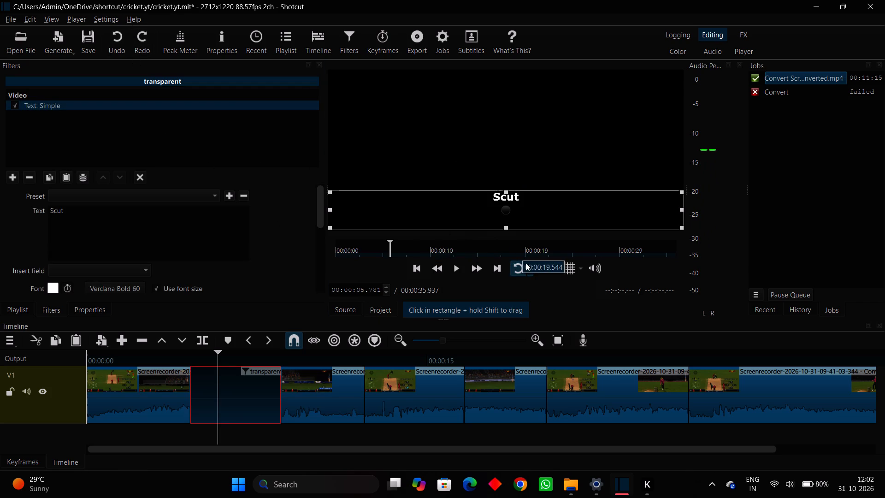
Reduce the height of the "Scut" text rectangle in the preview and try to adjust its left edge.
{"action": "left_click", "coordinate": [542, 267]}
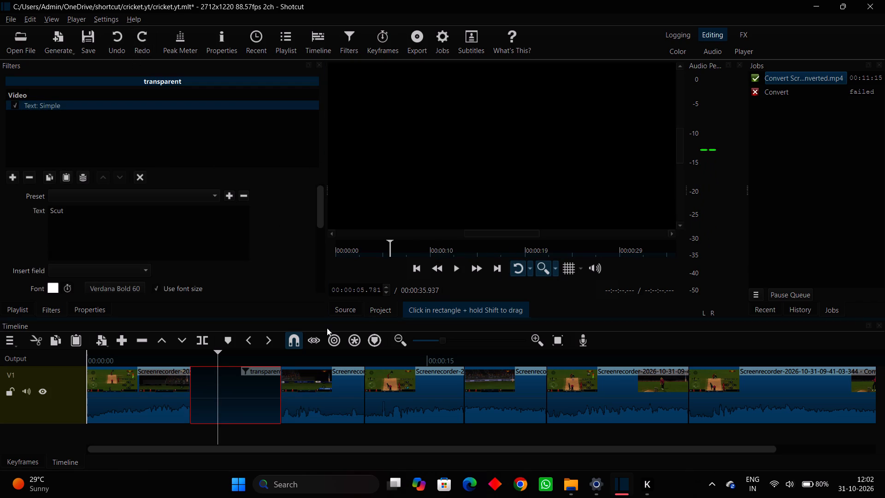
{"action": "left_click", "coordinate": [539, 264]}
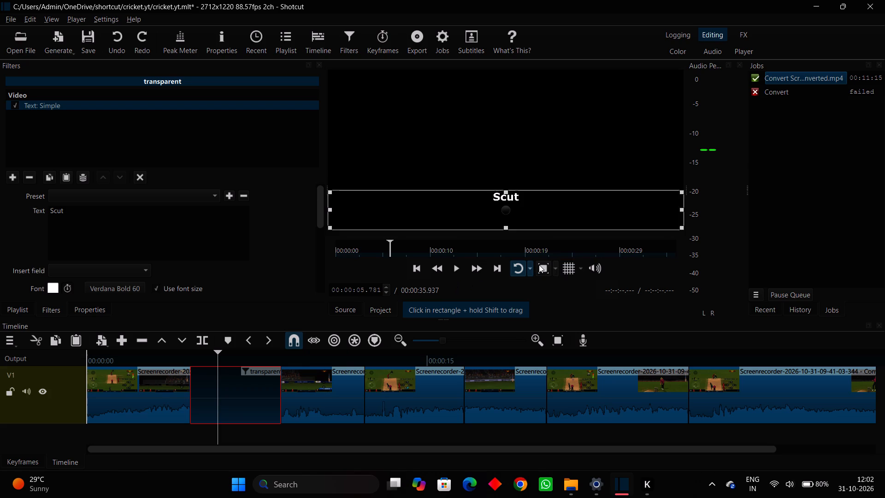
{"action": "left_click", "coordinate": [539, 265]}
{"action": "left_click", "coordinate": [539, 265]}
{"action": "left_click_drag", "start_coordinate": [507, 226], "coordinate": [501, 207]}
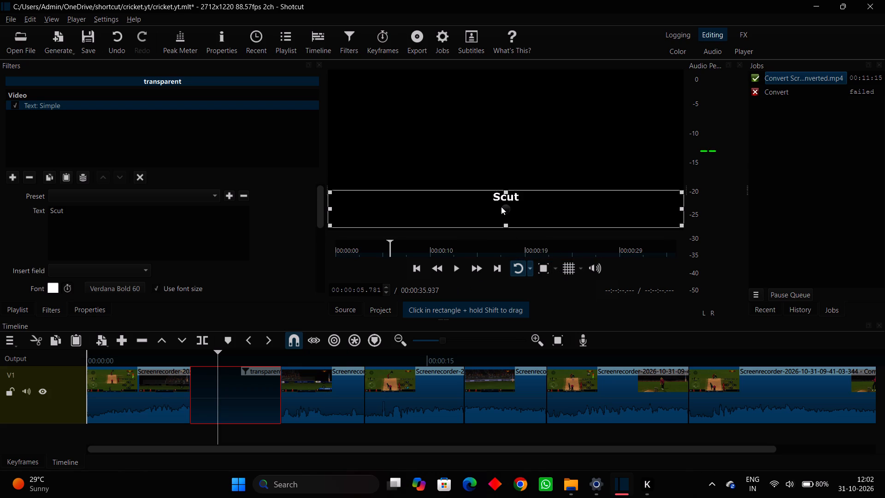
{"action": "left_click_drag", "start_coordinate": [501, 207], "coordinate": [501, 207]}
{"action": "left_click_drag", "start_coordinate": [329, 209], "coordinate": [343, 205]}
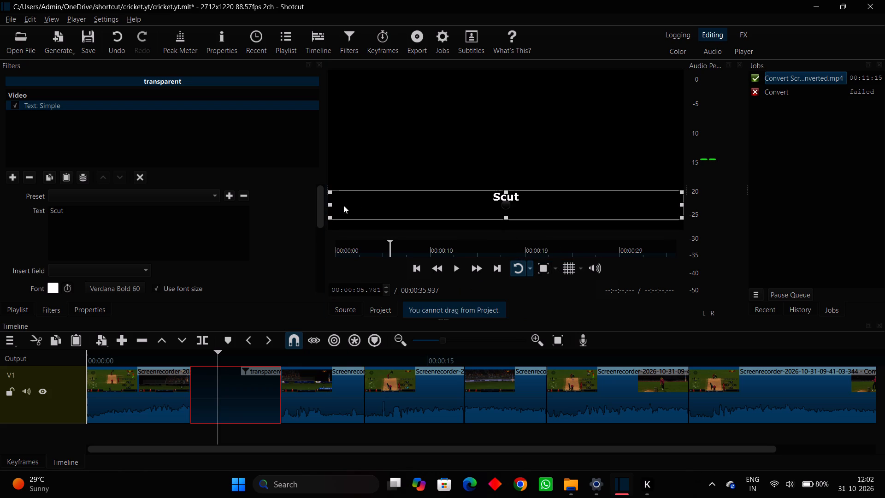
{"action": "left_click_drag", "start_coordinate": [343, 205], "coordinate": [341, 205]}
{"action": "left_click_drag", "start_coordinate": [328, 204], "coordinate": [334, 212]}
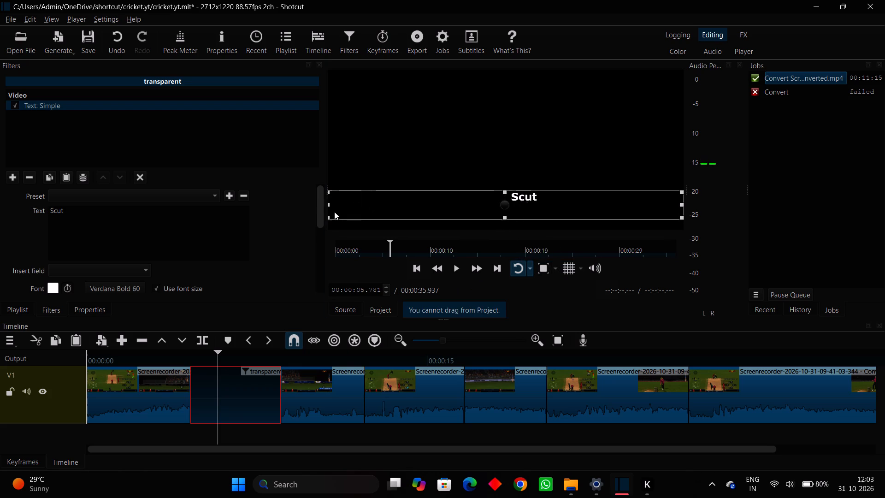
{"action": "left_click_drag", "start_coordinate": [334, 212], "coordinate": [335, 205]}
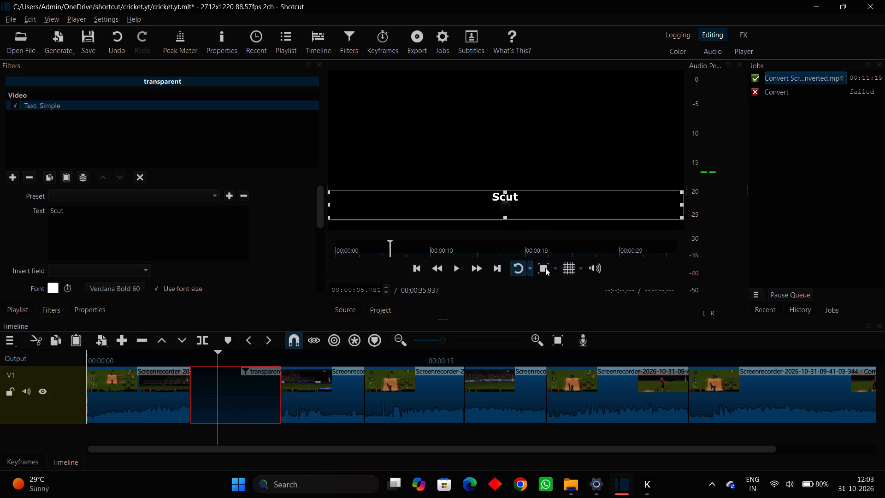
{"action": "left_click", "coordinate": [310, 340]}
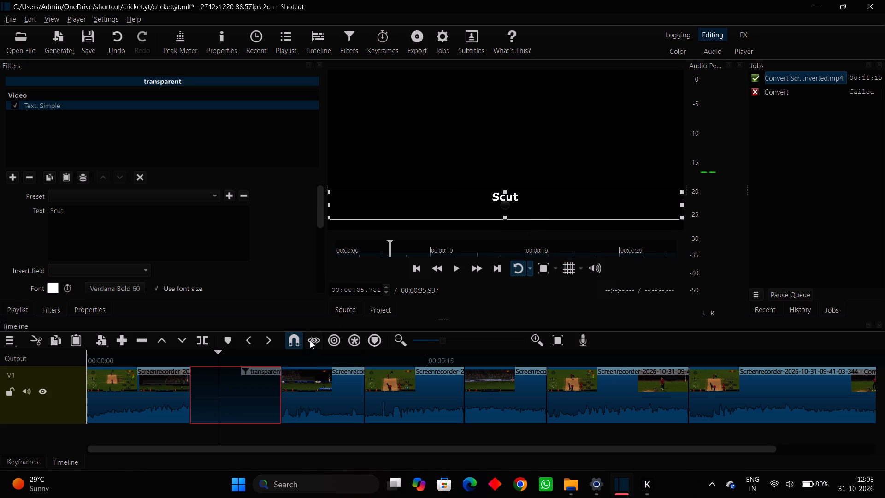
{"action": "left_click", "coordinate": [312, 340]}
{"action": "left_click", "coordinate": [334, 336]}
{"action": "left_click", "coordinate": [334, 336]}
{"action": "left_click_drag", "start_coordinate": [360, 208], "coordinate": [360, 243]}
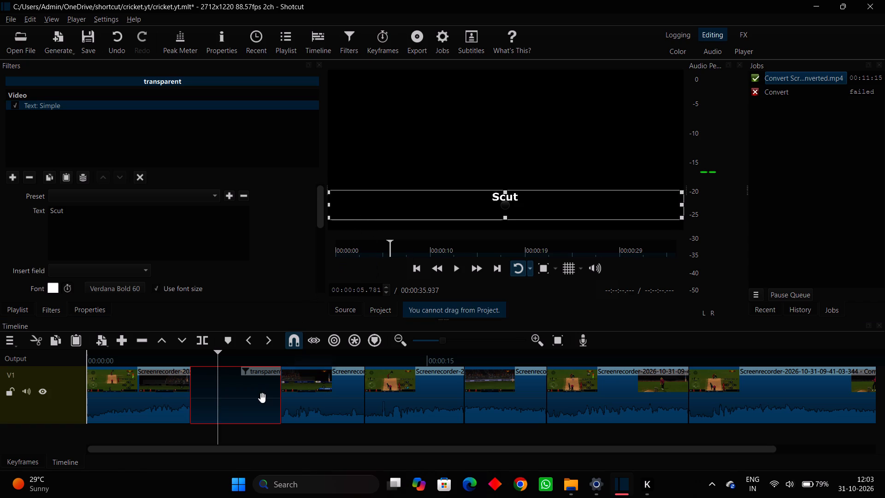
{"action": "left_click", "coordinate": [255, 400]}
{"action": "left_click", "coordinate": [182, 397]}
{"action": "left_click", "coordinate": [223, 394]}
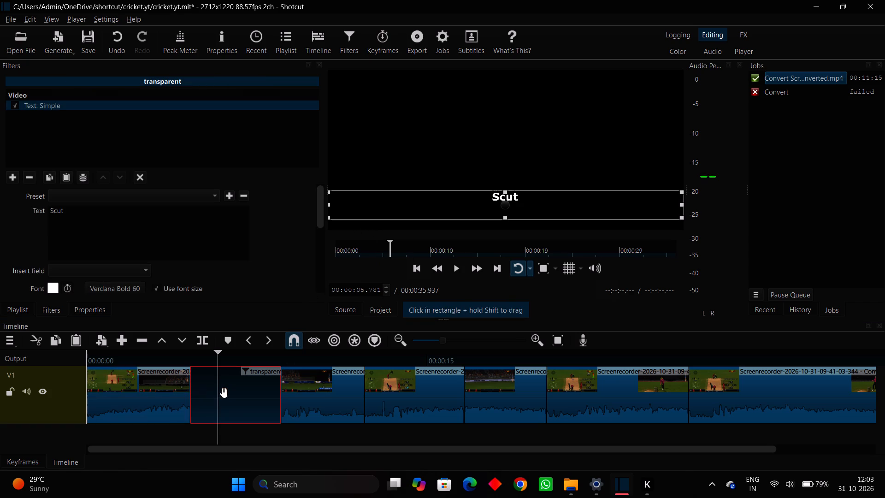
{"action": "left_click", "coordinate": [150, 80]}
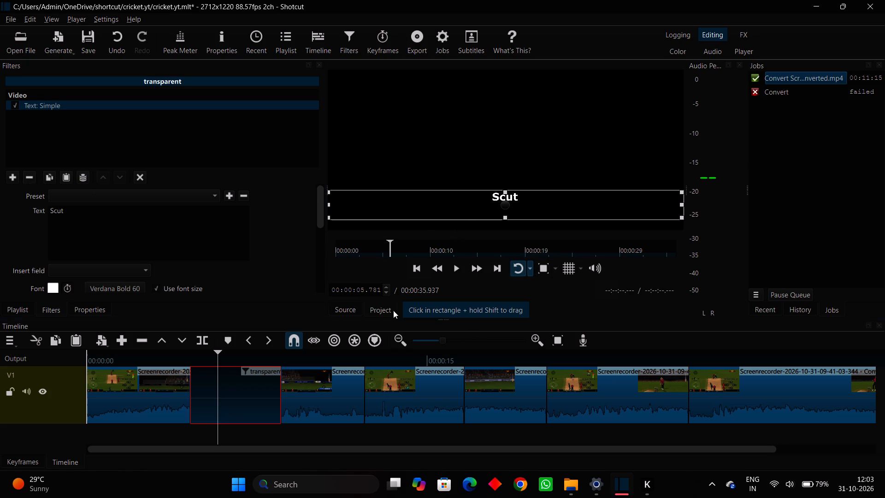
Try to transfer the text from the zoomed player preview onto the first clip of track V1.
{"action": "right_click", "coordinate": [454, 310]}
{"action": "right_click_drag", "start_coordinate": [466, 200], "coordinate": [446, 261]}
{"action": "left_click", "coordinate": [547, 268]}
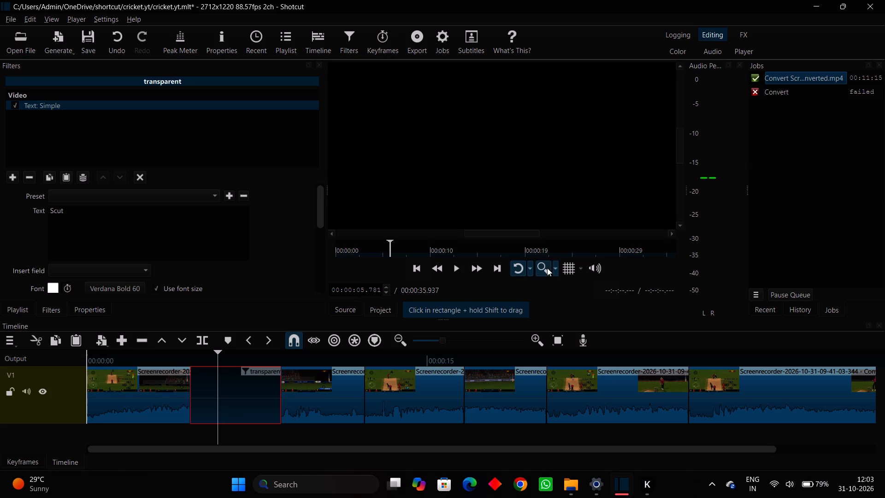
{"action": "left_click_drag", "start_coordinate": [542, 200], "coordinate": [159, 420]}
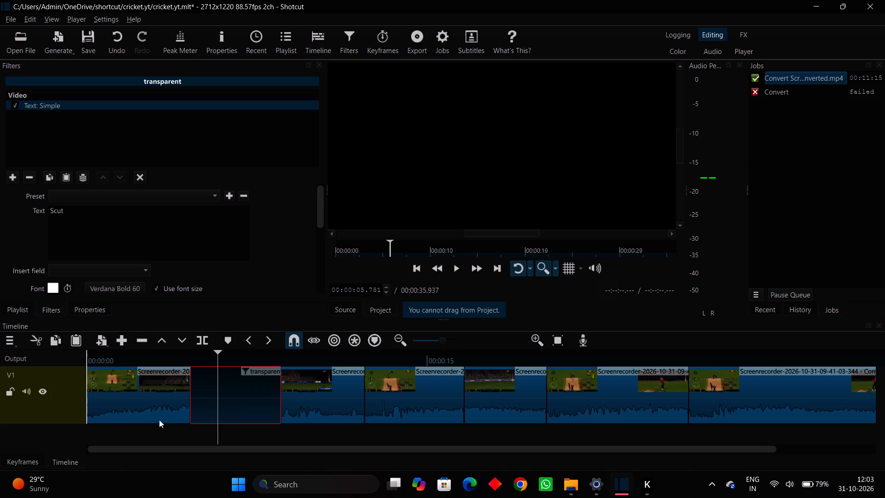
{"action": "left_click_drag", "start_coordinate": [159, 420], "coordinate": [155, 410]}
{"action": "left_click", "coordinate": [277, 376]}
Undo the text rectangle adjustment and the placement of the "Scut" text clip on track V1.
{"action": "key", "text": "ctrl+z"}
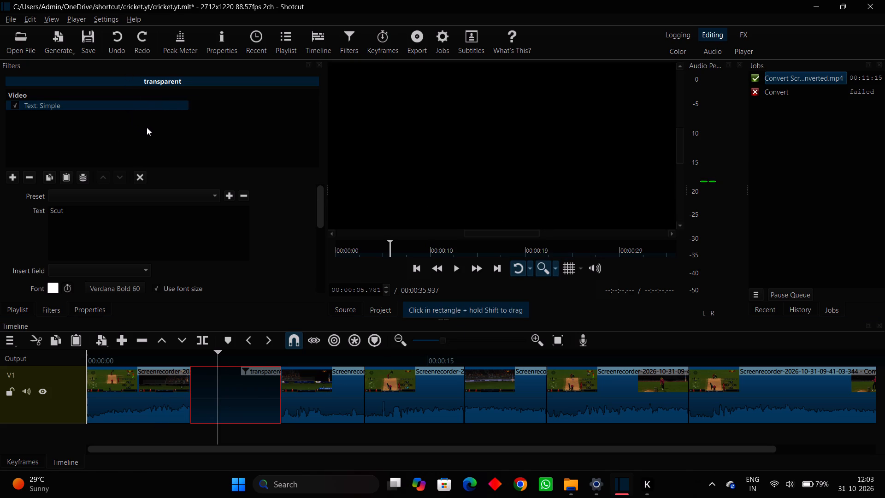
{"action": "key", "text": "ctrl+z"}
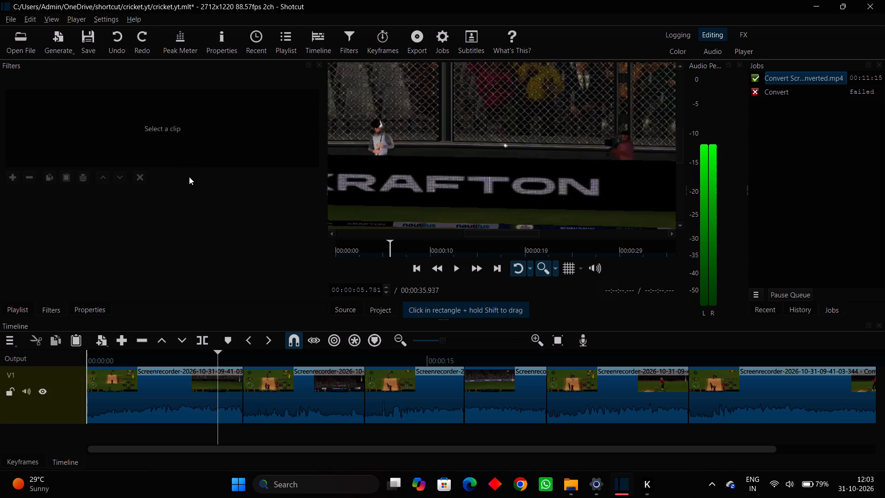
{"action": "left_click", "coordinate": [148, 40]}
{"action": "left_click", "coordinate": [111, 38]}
Position the playhead about 0.3 s into the timeline and start generating a text clip in Typewriter style.
{"action": "left_click_drag", "start_coordinate": [214, 439], "coordinate": [94, 415]}
{"action": "left_click", "coordinate": [102, 332]}
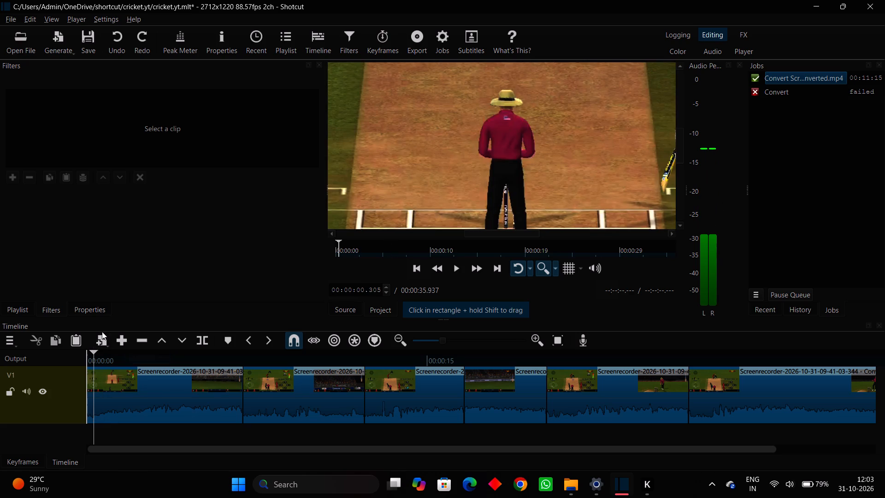
{"action": "left_click", "coordinate": [100, 342]}
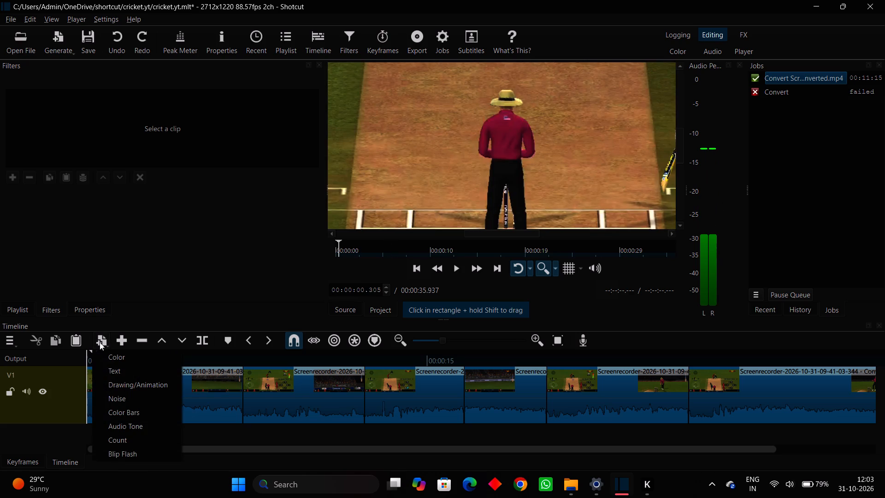
{"action": "left_click", "coordinate": [114, 370]}
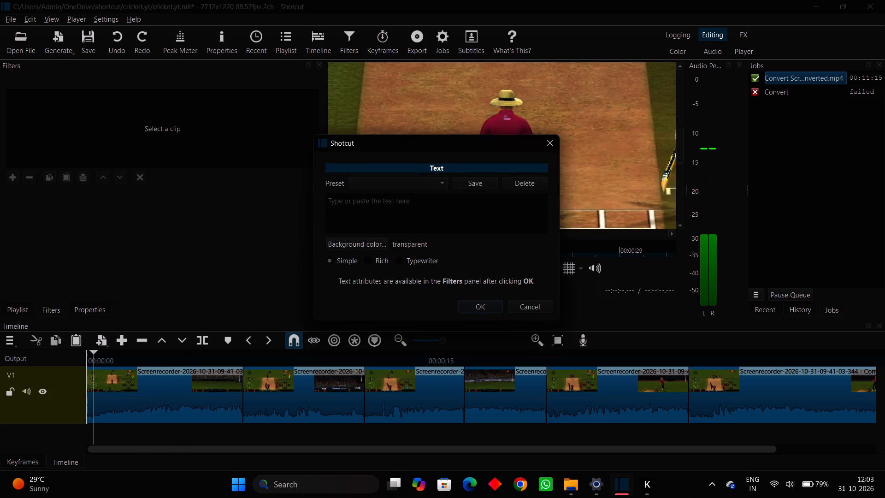
{"action": "left_click", "coordinate": [374, 199]}
{"action": "left_click", "coordinate": [375, 265]}
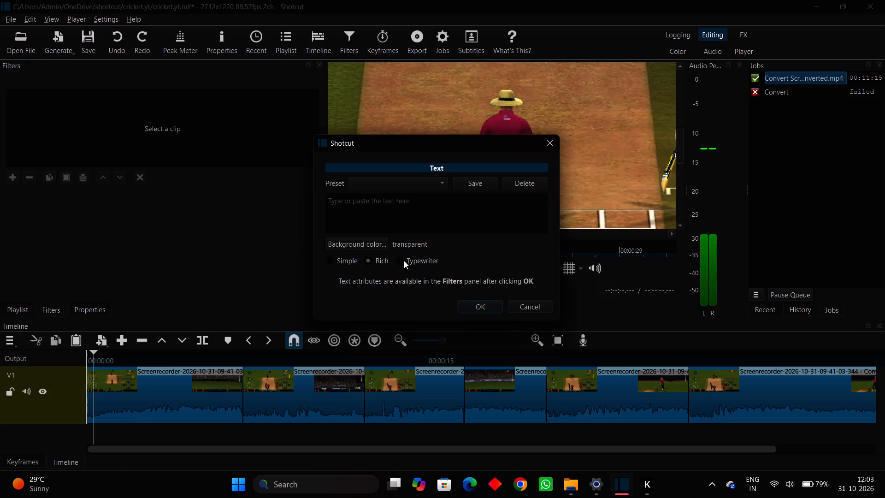
{"action": "left_click", "coordinate": [404, 260]}
Set the text clip's background color to olive #aaaa7f and add that color to the custom colors.
{"action": "left_click", "coordinate": [382, 241]}
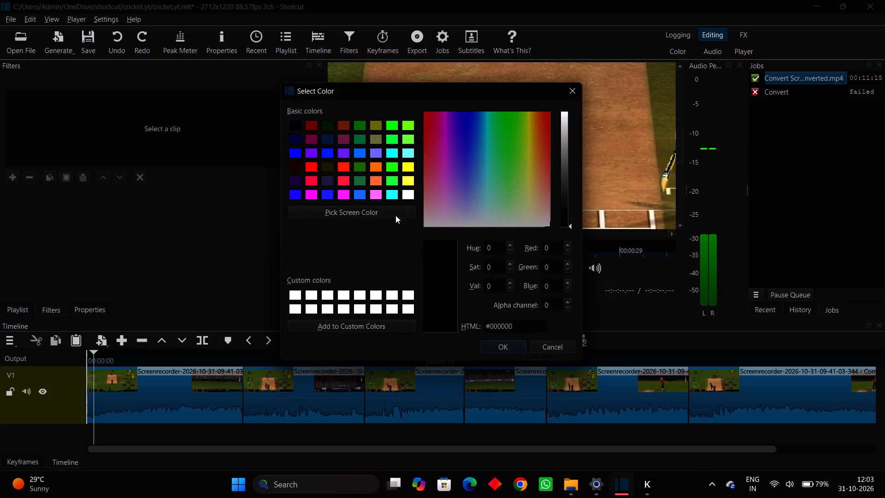
{"action": "left_click", "coordinate": [308, 198]}
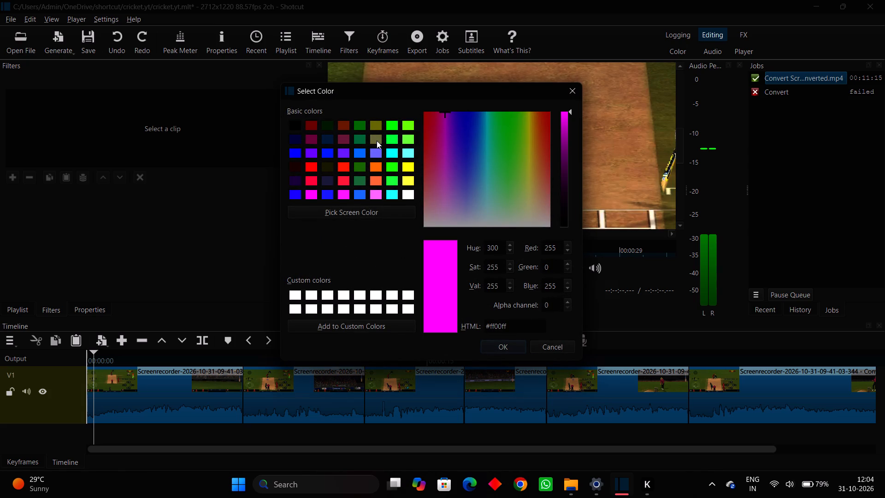
{"action": "left_click", "coordinate": [376, 140]}
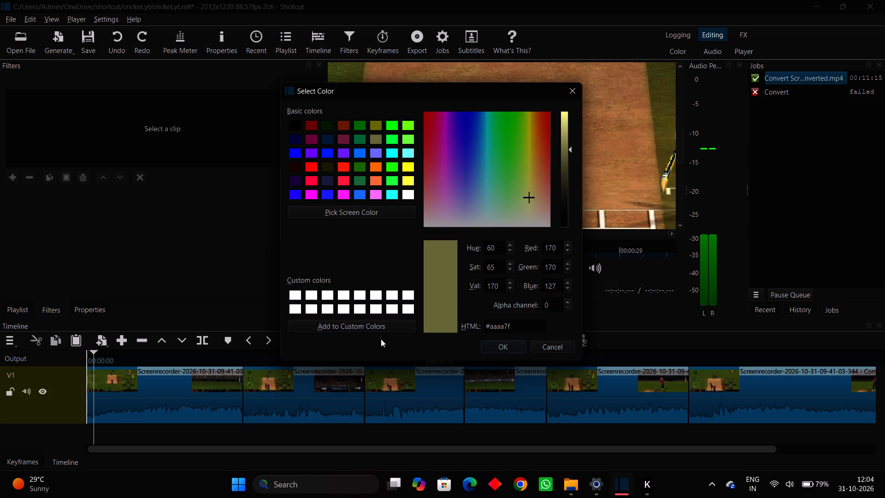
{"action": "left_click", "coordinate": [381, 327]}
{"action": "left_click", "coordinate": [369, 324]}
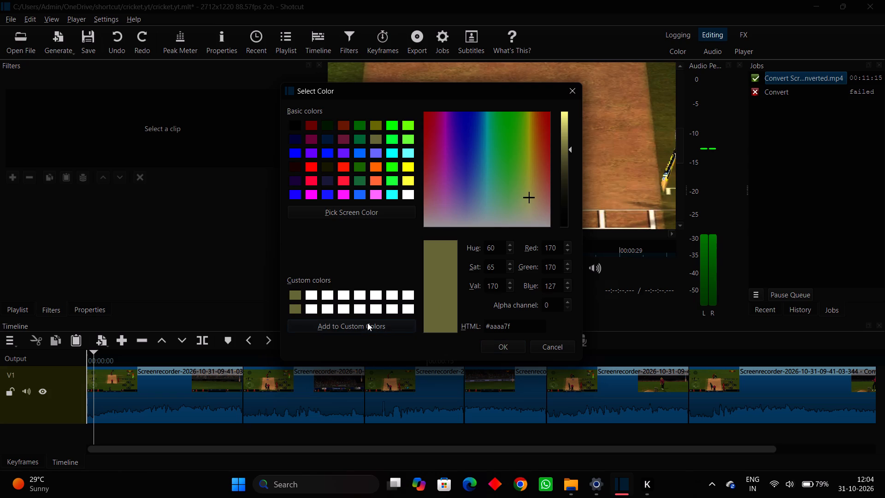
{"action": "left_click", "coordinate": [501, 343]}
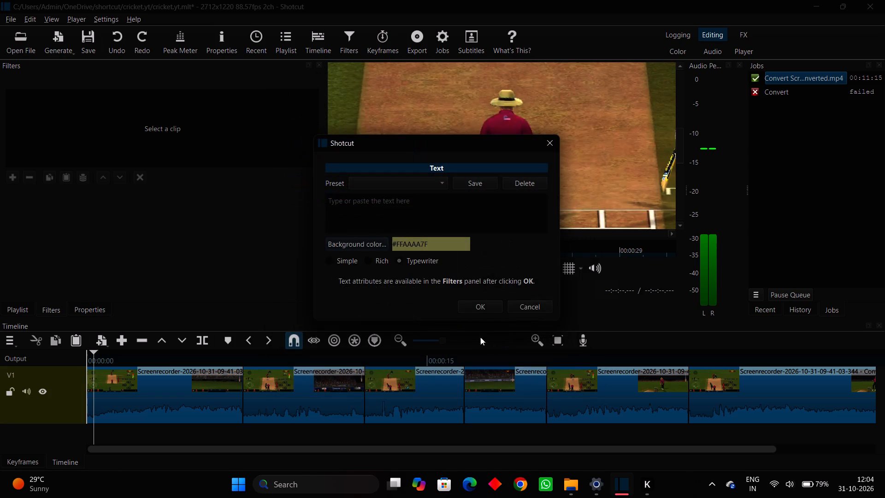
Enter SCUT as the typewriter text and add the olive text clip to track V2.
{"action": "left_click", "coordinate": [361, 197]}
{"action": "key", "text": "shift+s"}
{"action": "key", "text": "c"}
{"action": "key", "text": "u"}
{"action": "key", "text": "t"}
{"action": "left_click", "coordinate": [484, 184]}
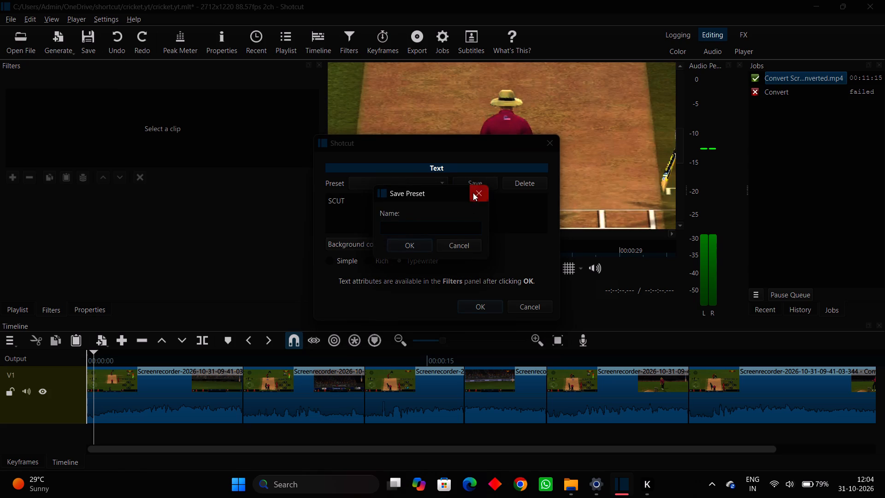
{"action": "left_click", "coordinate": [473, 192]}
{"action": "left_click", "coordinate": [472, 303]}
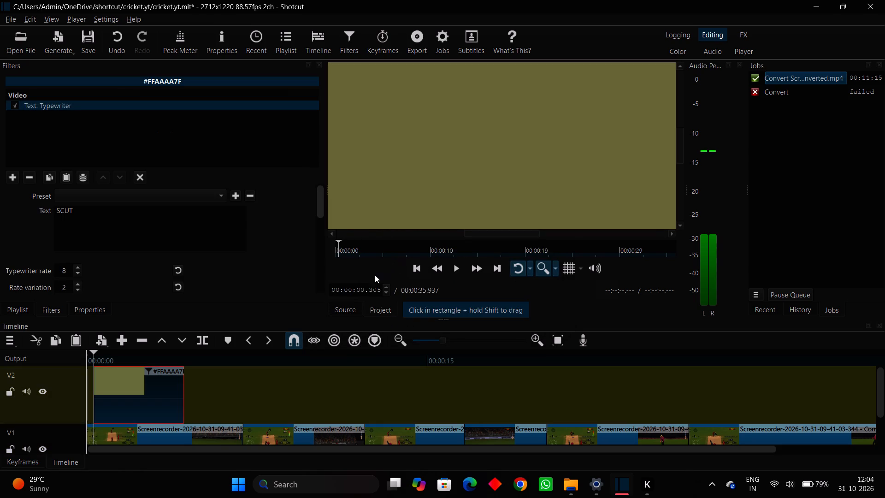
Play the sequence to about 12 s and fit the whole video frame in the player.
{"action": "left_click", "coordinate": [454, 272]}
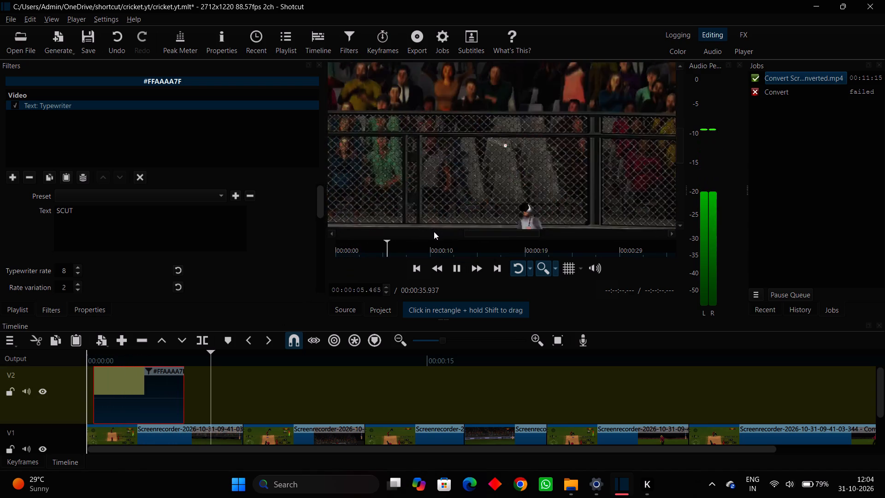
{"action": "scroll", "coordinate": [472, 216], "scroll_direction": "down", "scroll_amount": 2, "text": "ctrl"}
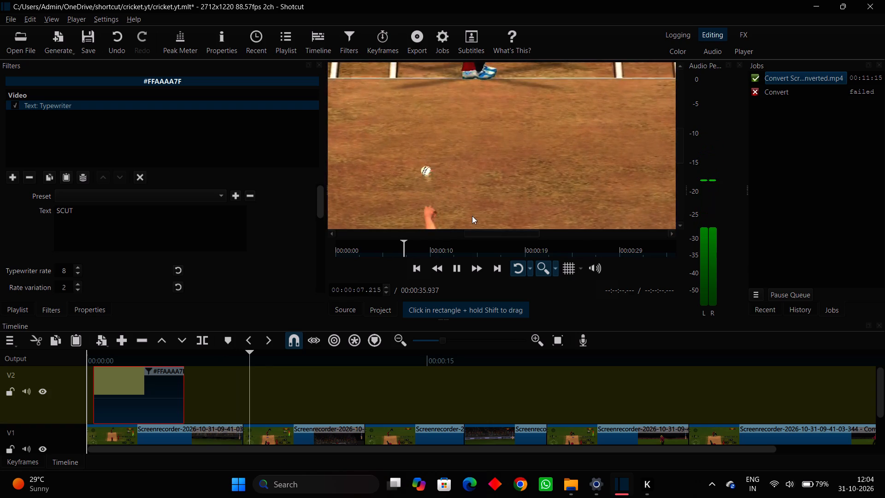
{"action": "scroll", "coordinate": [472, 216], "scroll_direction": "down", "scroll_amount": 1, "text": "ctrl"}
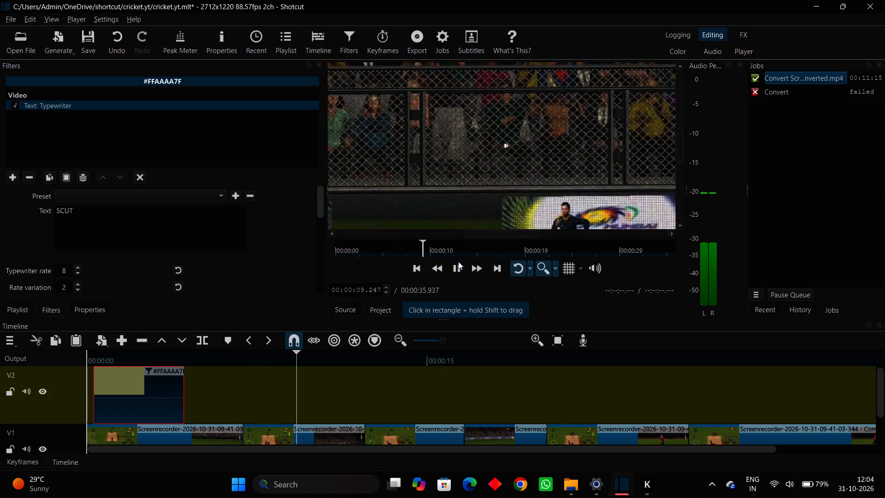
{"action": "double_click", "coordinate": [458, 263]}
{"action": "scroll", "coordinate": [319, 351], "scroll_direction": "down", "scroll_amount": 3, "text": "ctrl"}
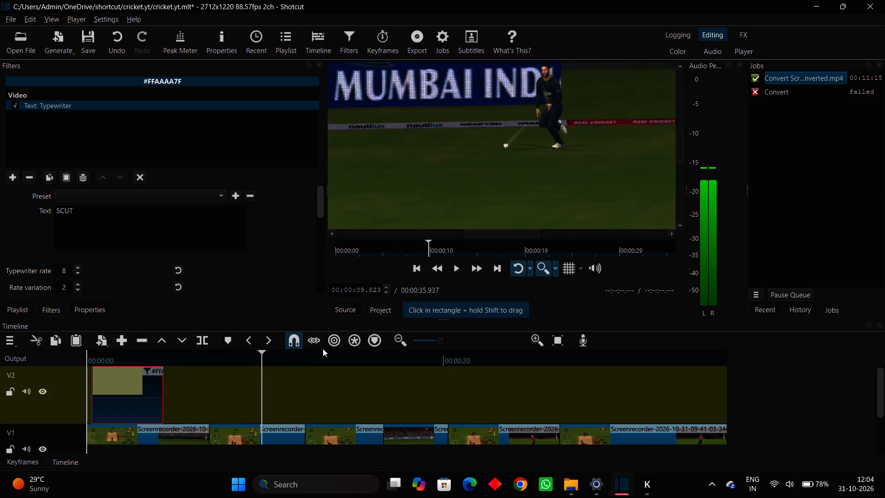
{"action": "scroll", "coordinate": [323, 349], "scroll_direction": "down", "scroll_amount": 5, "text": "ctrl"}
{"action": "left_click", "coordinate": [449, 267]}
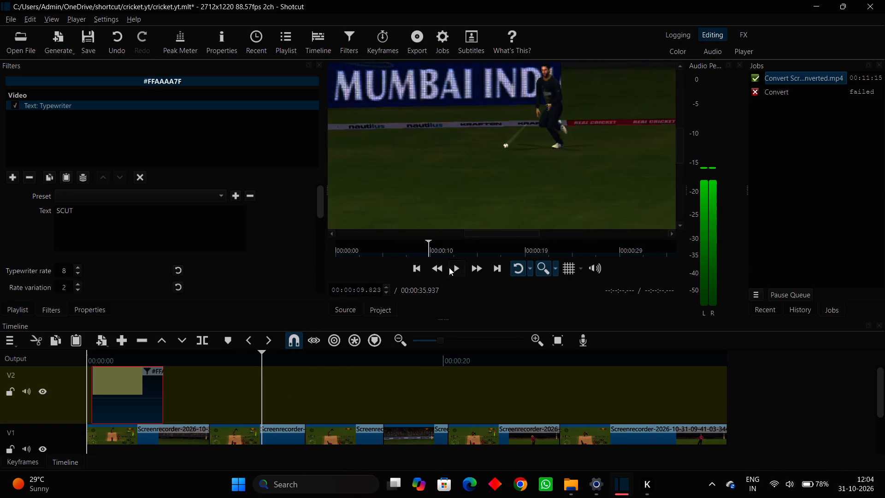
{"action": "scroll", "coordinate": [501, 188], "scroll_direction": "down", "scroll_amount": 4, "text": "ctrl"}
{"action": "scroll", "coordinate": [500, 190], "scroll_direction": "up", "scroll_amount": 2, "text": "ctrl"}
{"action": "left_click_drag", "start_coordinate": [498, 195], "coordinate": [497, 200]}
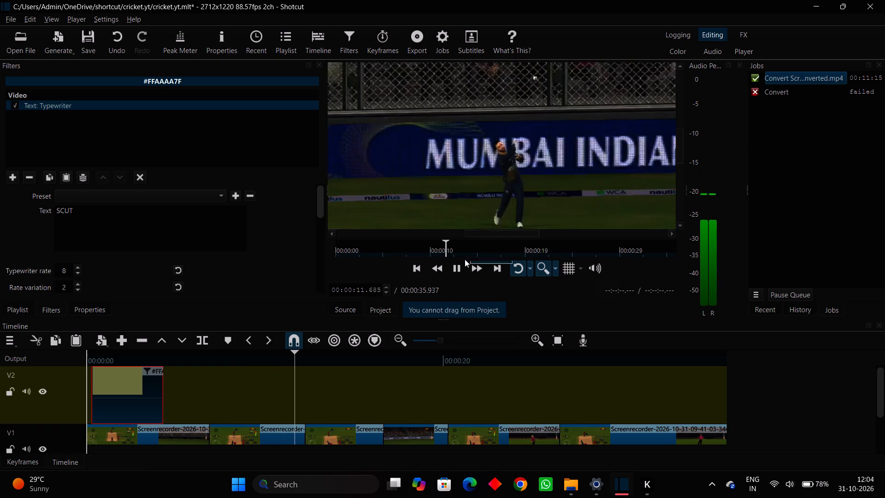
{"action": "left_click", "coordinate": [460, 268]}
{"action": "left_click", "coordinate": [560, 271]}
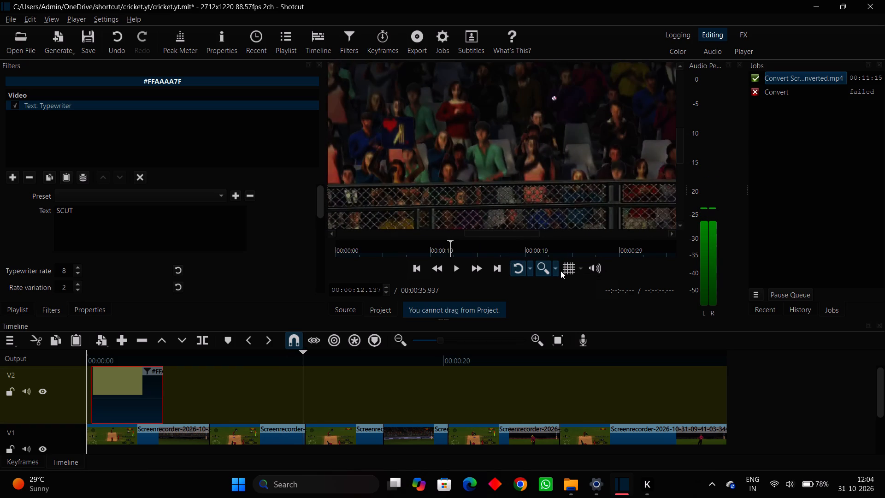
{"action": "left_click", "coordinate": [543, 271]}
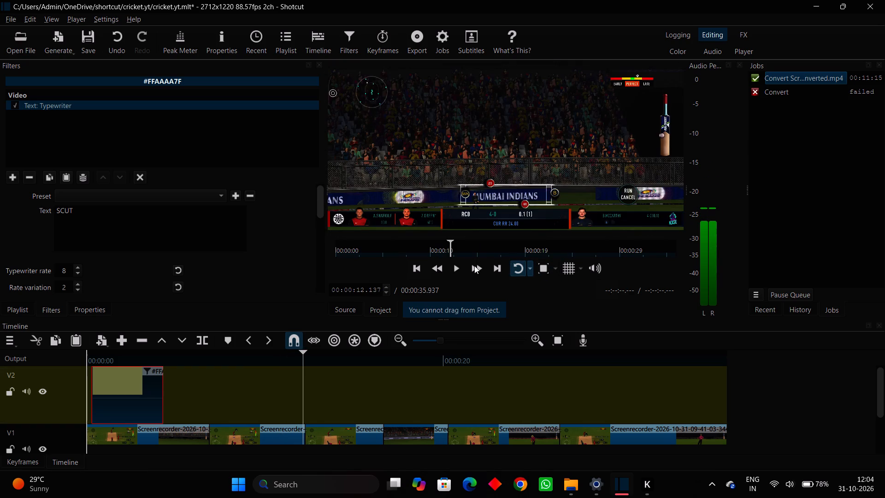
Replay the sequence from the start to check the SCUT text clip on track V2.
{"action": "left_click", "coordinate": [455, 267]}
{"action": "left_click_drag", "start_coordinate": [316, 374], "coordinate": [239, 376]}
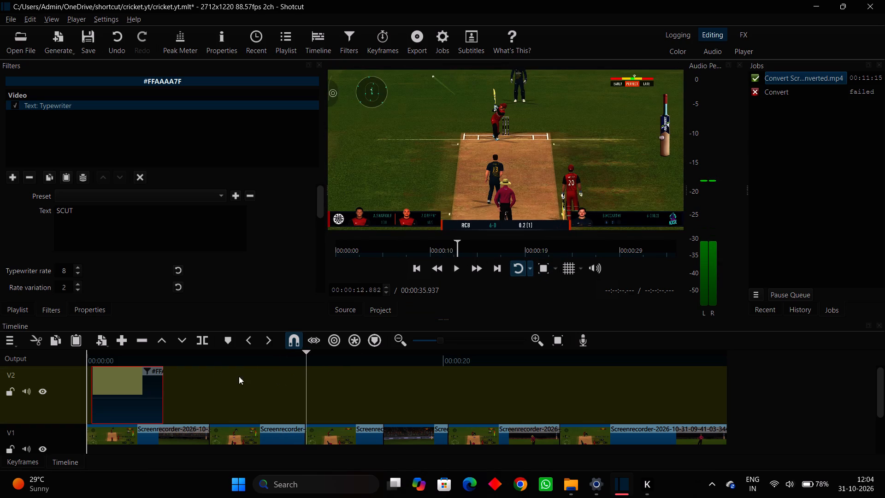
{"action": "left_click_drag", "start_coordinate": [239, 376], "coordinate": [88, 368]}
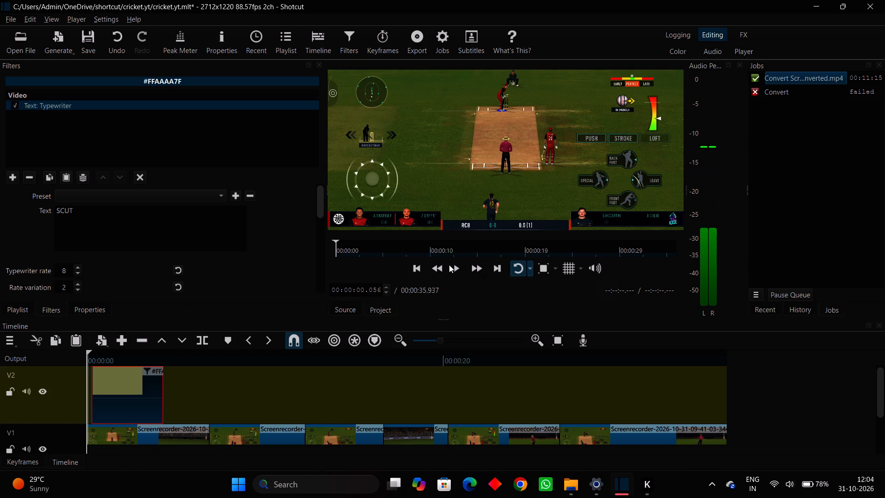
{"action": "left_click", "coordinate": [449, 265]}
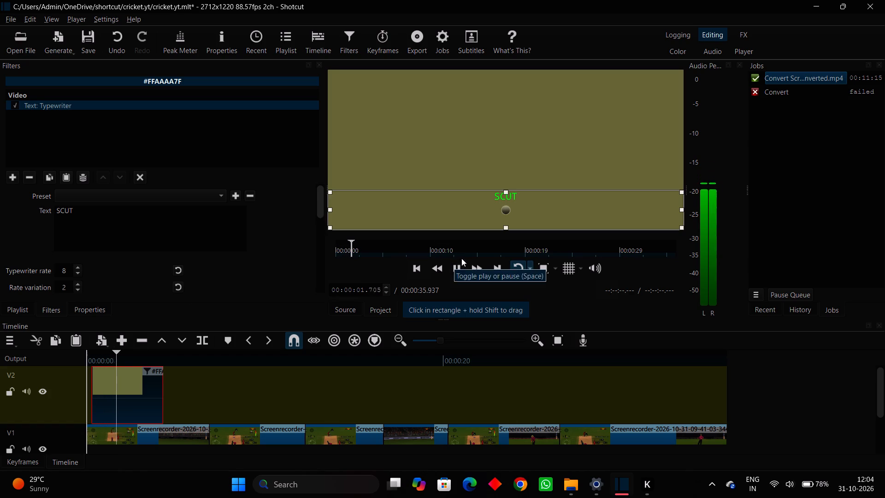
{"action": "left_click", "coordinate": [471, 267]}
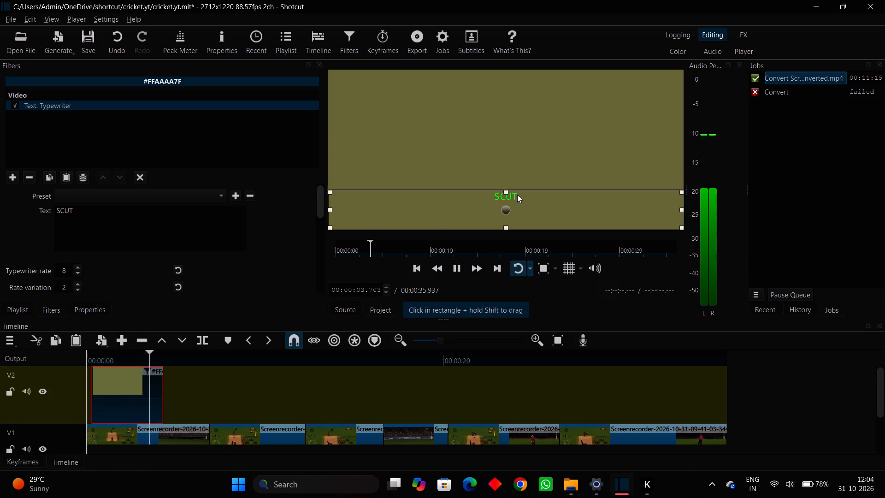
{"action": "left_click", "coordinate": [460, 268]}
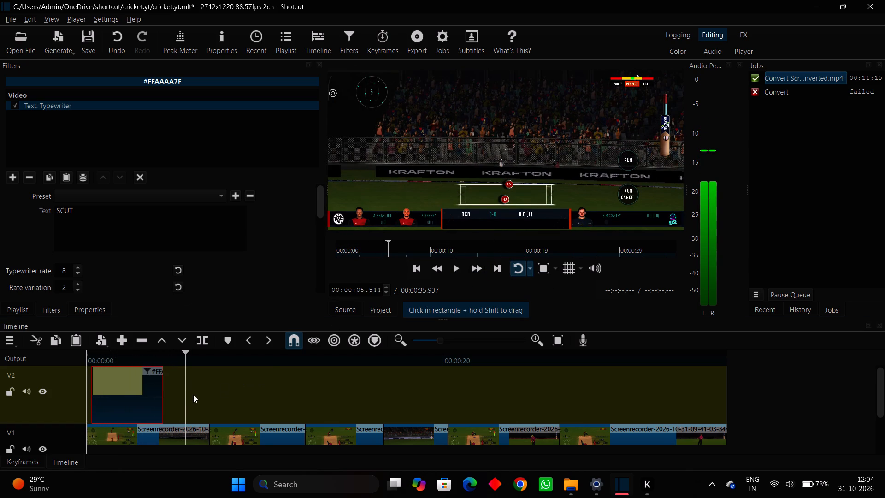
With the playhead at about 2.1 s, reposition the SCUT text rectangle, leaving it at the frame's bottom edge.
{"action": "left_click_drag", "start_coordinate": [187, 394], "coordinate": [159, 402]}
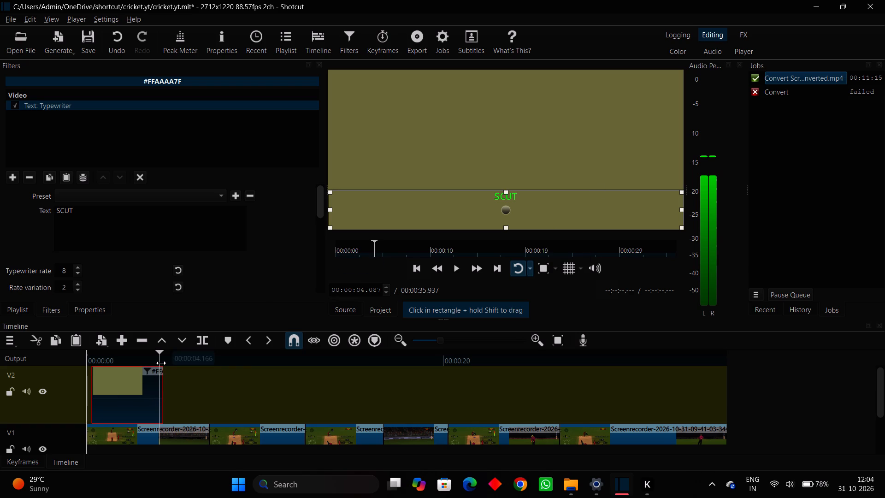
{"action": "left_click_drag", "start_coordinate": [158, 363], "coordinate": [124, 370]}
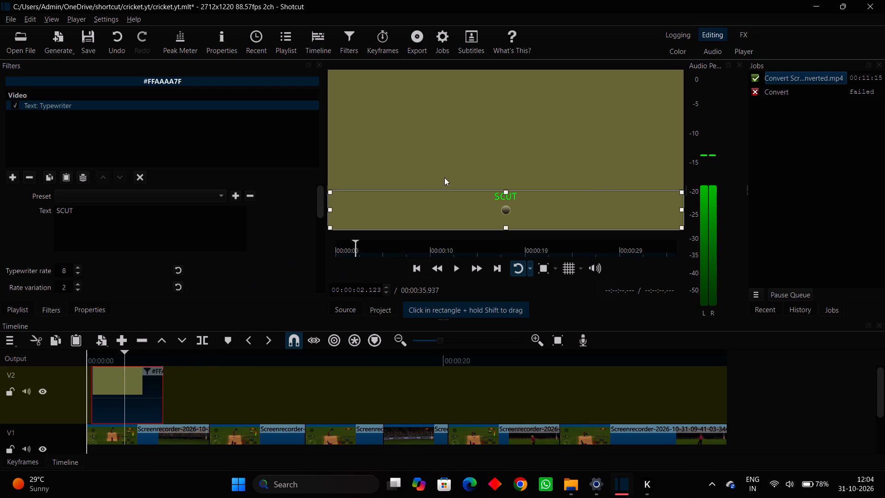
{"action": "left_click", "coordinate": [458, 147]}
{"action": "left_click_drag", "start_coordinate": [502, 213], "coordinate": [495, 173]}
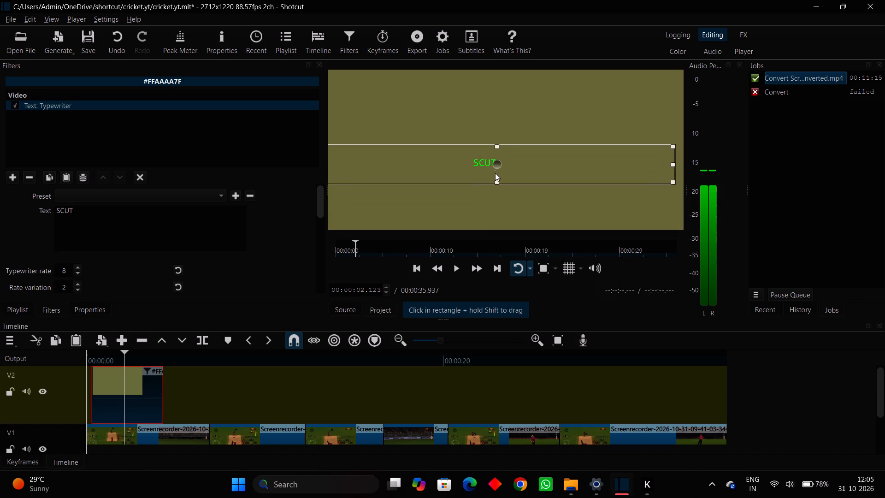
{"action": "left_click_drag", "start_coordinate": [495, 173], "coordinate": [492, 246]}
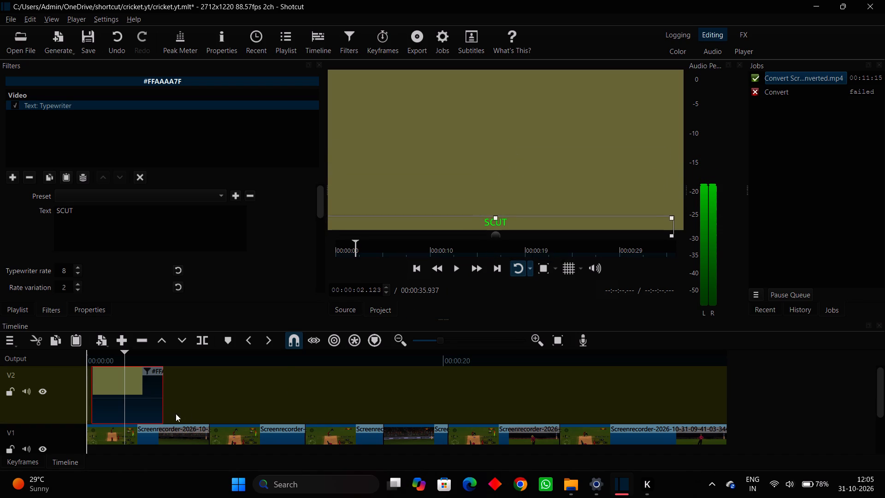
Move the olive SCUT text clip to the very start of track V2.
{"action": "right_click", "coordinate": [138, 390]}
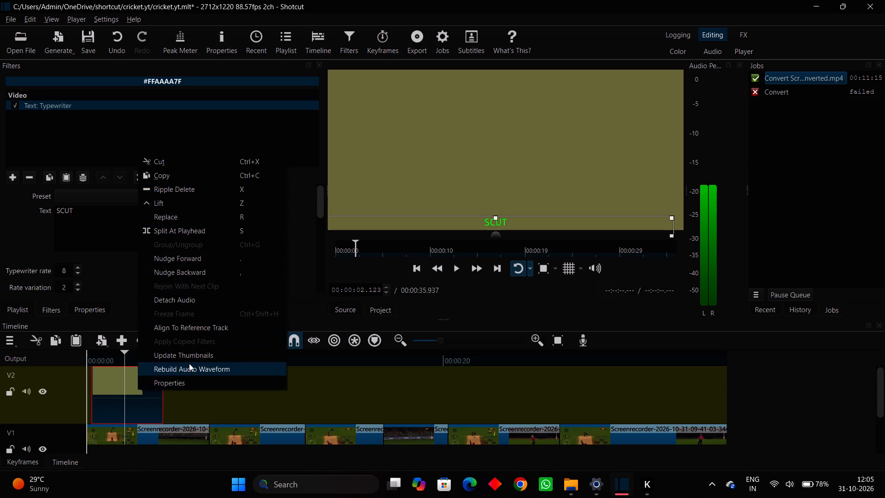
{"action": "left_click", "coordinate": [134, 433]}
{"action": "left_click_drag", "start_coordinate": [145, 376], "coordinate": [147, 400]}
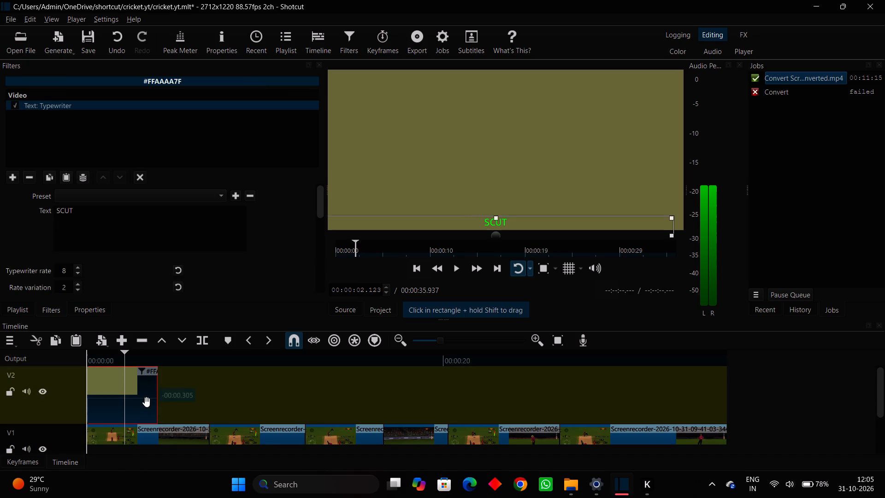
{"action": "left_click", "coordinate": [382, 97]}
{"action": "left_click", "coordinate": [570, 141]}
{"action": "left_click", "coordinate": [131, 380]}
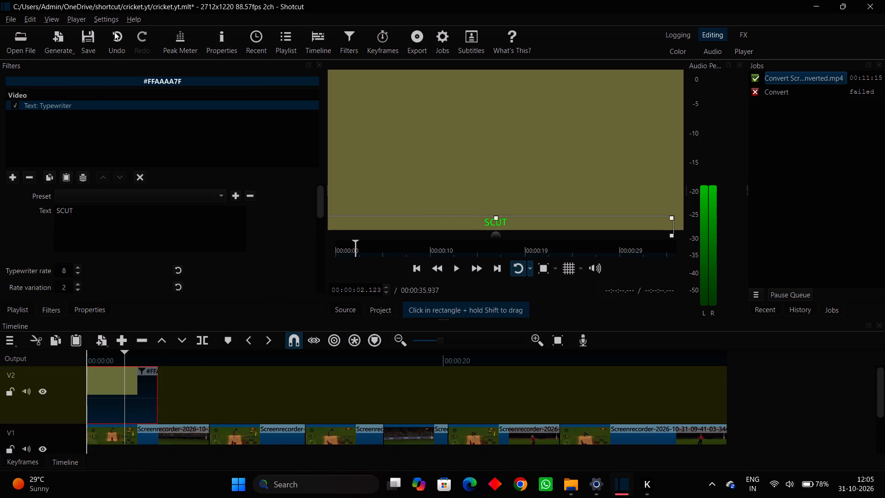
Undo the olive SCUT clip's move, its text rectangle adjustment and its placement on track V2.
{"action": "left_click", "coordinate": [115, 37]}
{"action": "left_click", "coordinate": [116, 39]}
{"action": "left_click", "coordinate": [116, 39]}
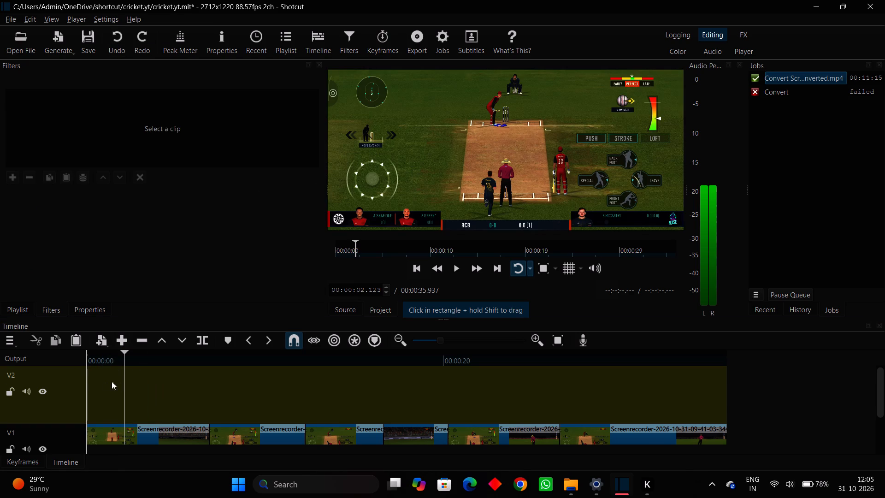
Append the transparent "Scut" simple text clip at the start of the empty track V2.
{"action": "left_click_drag", "start_coordinate": [126, 370], "coordinate": [86, 369]}
{"action": "left_click", "coordinate": [122, 338]}
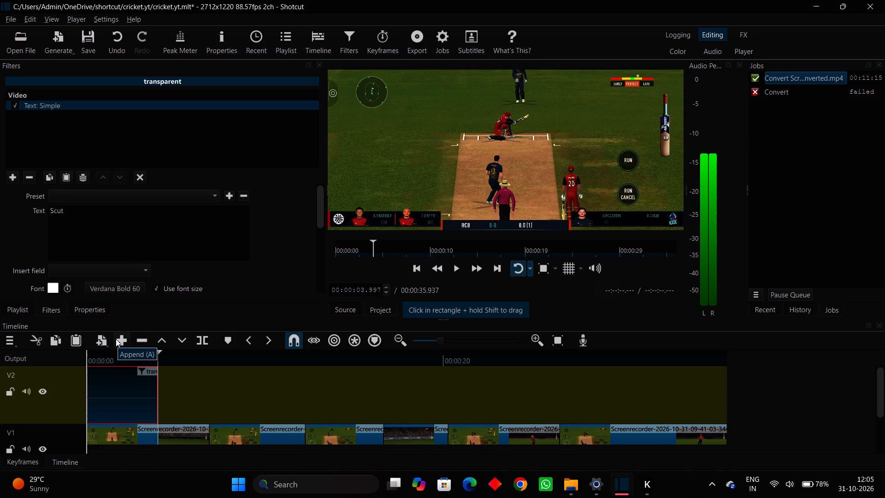
Generate a Simple text clip reading SCUT with a transparent background at about 4 s on track V2.
{"action": "left_click", "coordinate": [103, 340]}
{"action": "left_click", "coordinate": [120, 373]}
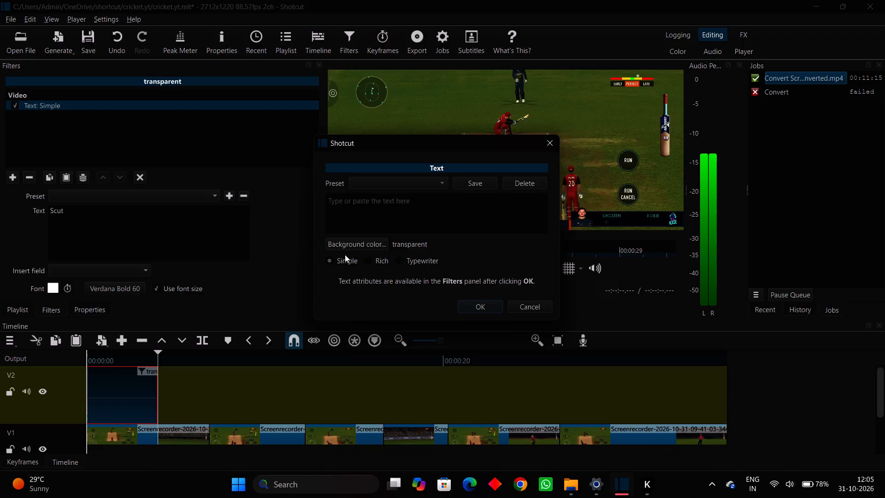
{"action": "left_click", "coordinate": [358, 206]}
{"action": "key", "text": "s"}
{"action": "key", "text": "c"}
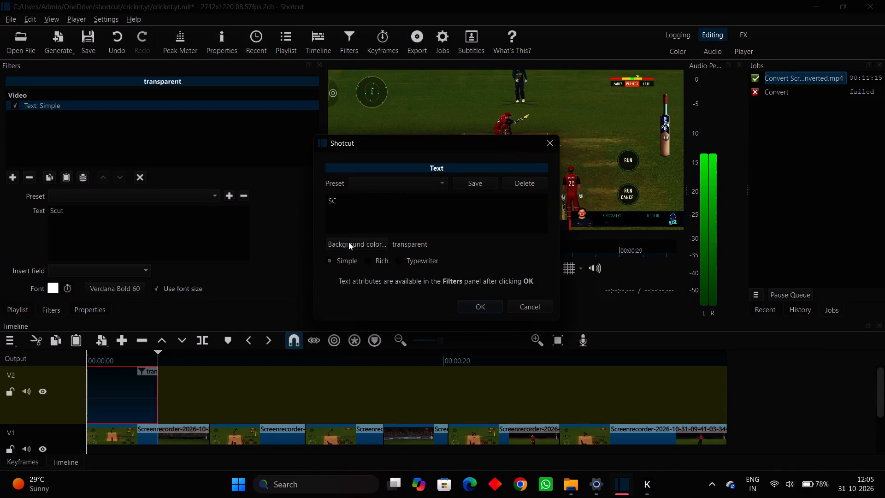
{"action": "key", "text": "u"}
{"action": "key", "text": "t"}
{"action": "left_click", "coordinate": [473, 310]}
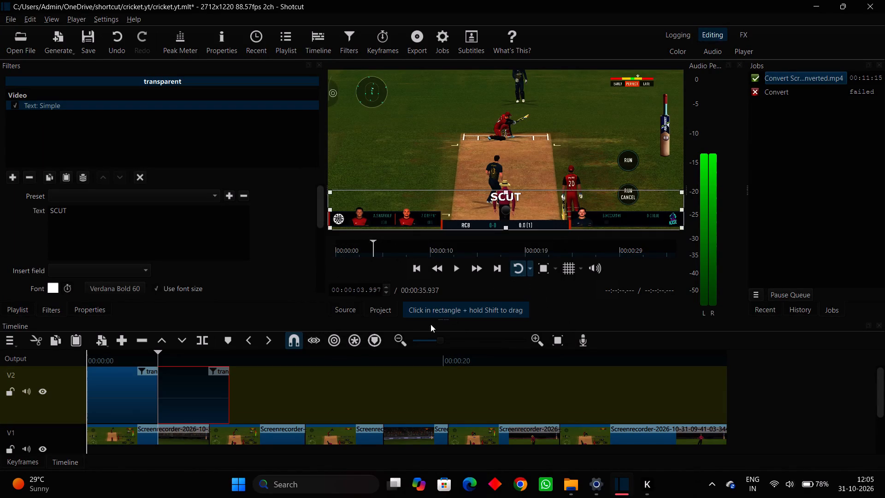
Play the overlay from the start and move the first clip's Scut text down onto the scoreboard bar.
{"action": "left_click", "coordinate": [459, 270]}
{"action": "left_click", "coordinate": [130, 380]}
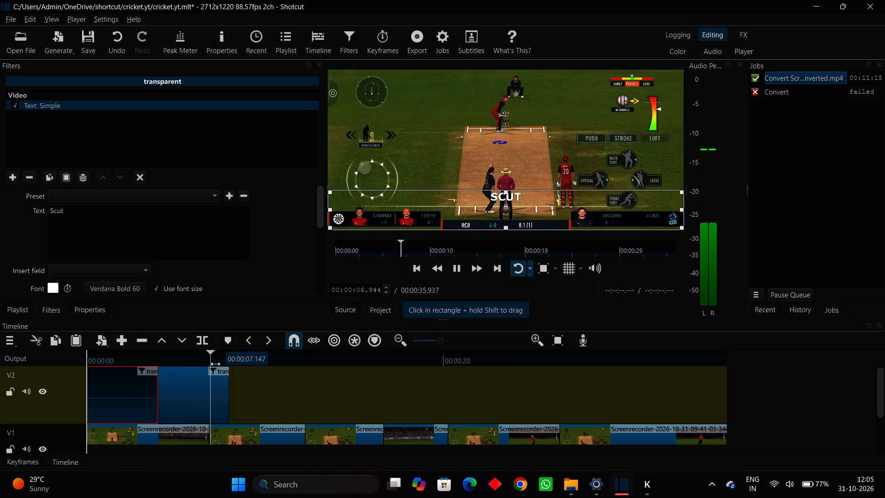
{"action": "left_click_drag", "start_coordinate": [215, 364], "coordinate": [88, 359]}
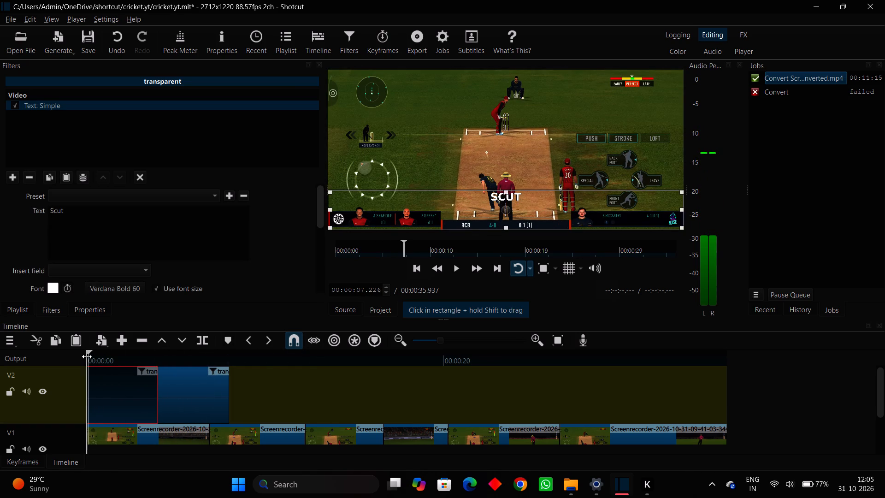
{"action": "left_click", "coordinate": [465, 265]}
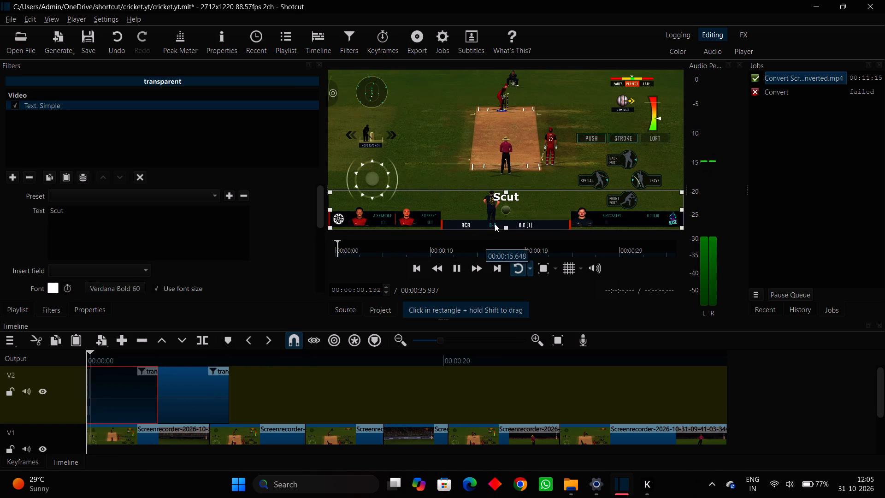
{"action": "left_click_drag", "start_coordinate": [504, 209], "coordinate": [504, 237]}
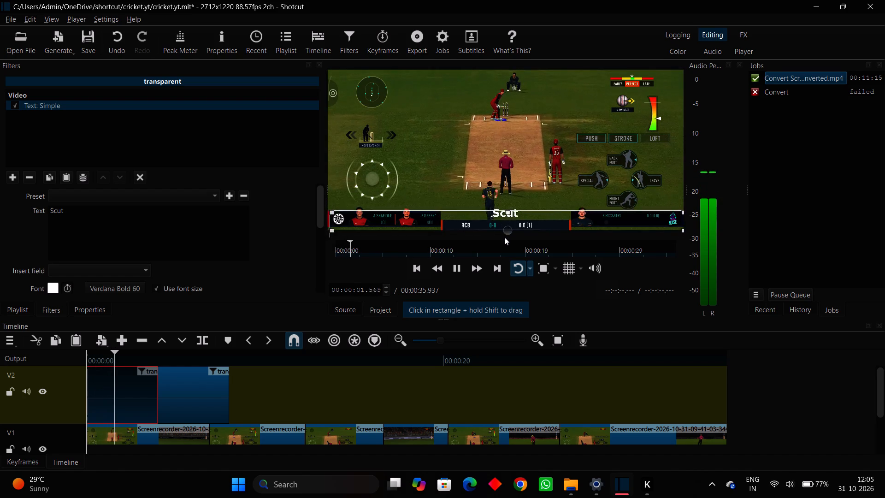
{"action": "left_click_drag", "start_coordinate": [504, 237], "coordinate": [503, 243]}
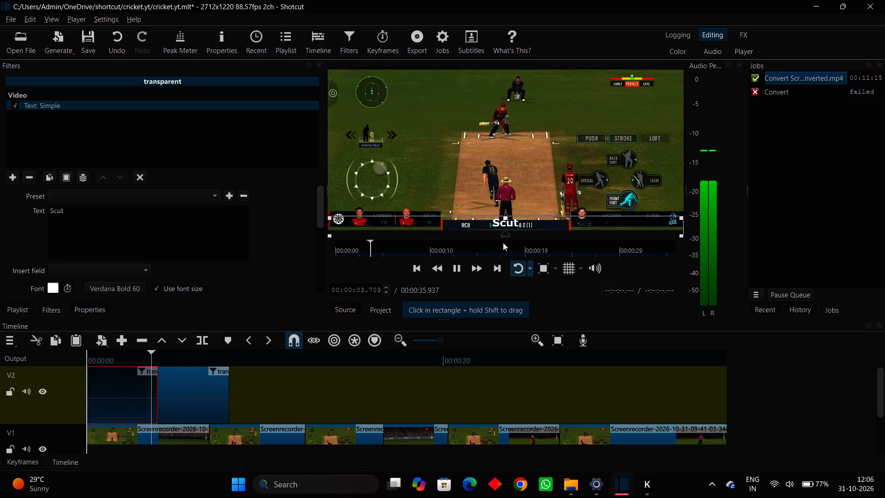
{"action": "left_click_drag", "start_coordinate": [503, 243], "coordinate": [504, 243]}
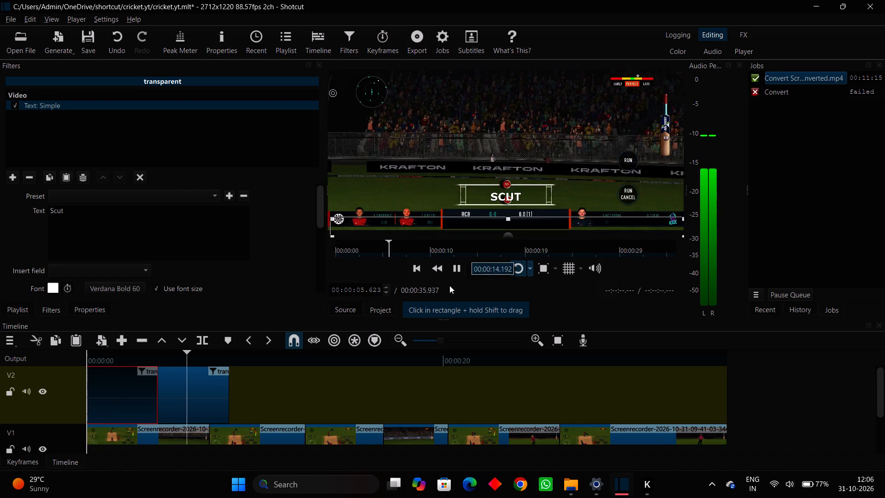
{"action": "left_click", "coordinate": [457, 267]}
Cut the second transparent clip, reading SCUT, from track V2.
{"action": "right_click", "coordinate": [218, 385]}
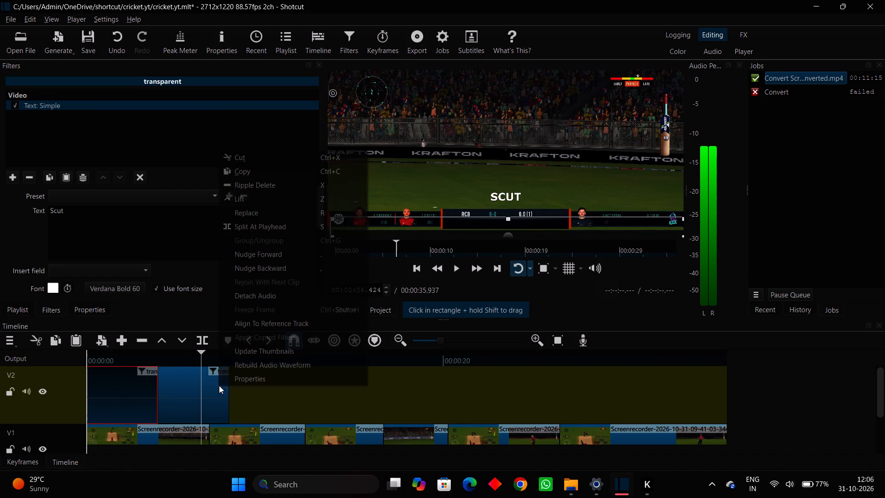
{"action": "left_click", "coordinate": [247, 159]}
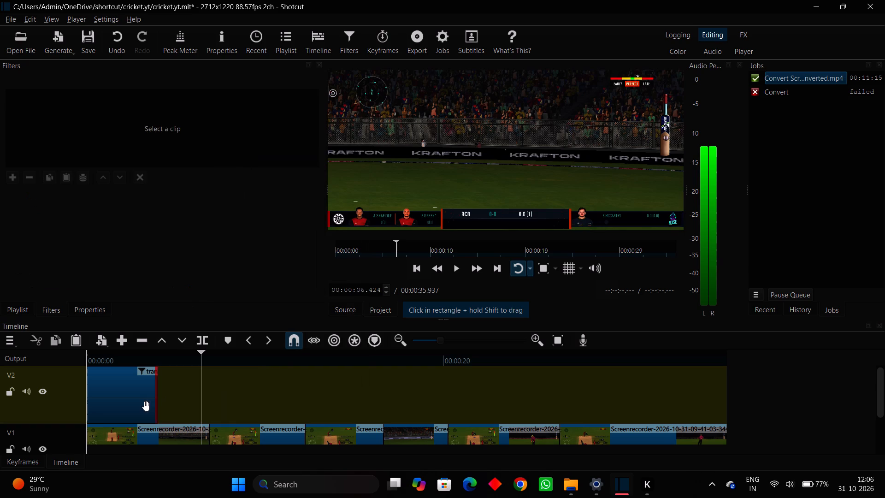
Extend the remaining transparent Scut clip on track V2 to the end of the footage, at about 35.9 s.
{"action": "left_click", "coordinate": [159, 400]}
{"action": "left_click", "coordinate": [154, 400]}
{"action": "left_click_drag", "start_coordinate": [156, 398], "coordinate": [511, 396]}
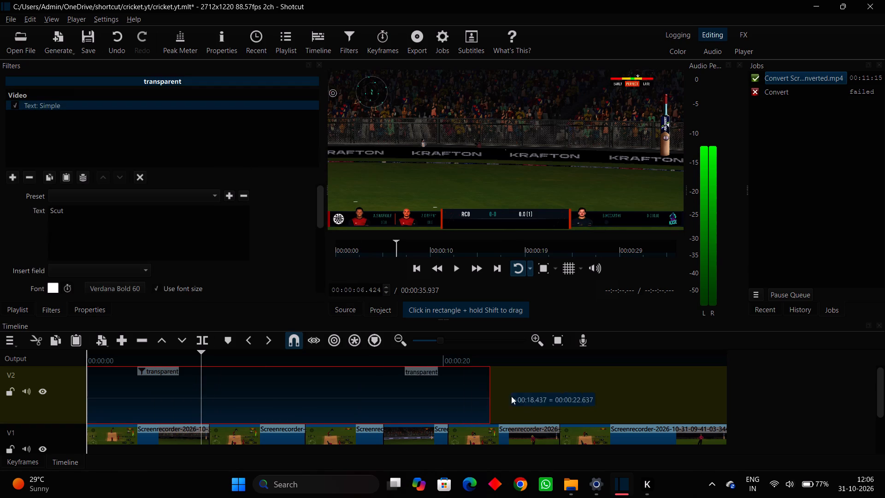
{"action": "left_click_drag", "start_coordinate": [511, 396], "coordinate": [771, 401]}
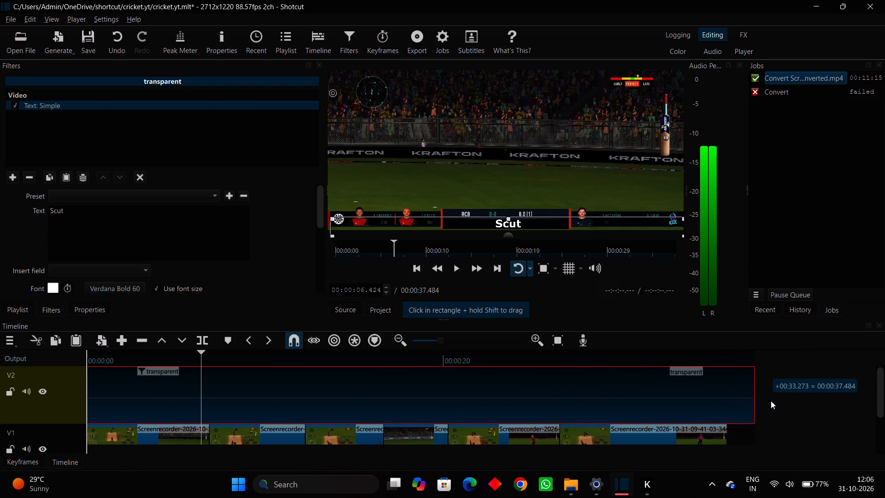
{"action": "left_click_drag", "start_coordinate": [771, 401], "coordinate": [729, 410]}
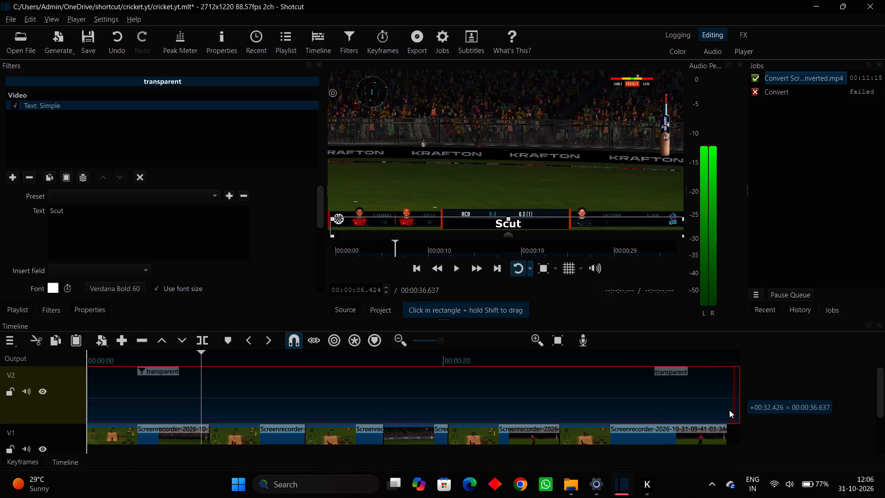
{"action": "left_click_drag", "start_coordinate": [729, 410], "coordinate": [729, 409]}
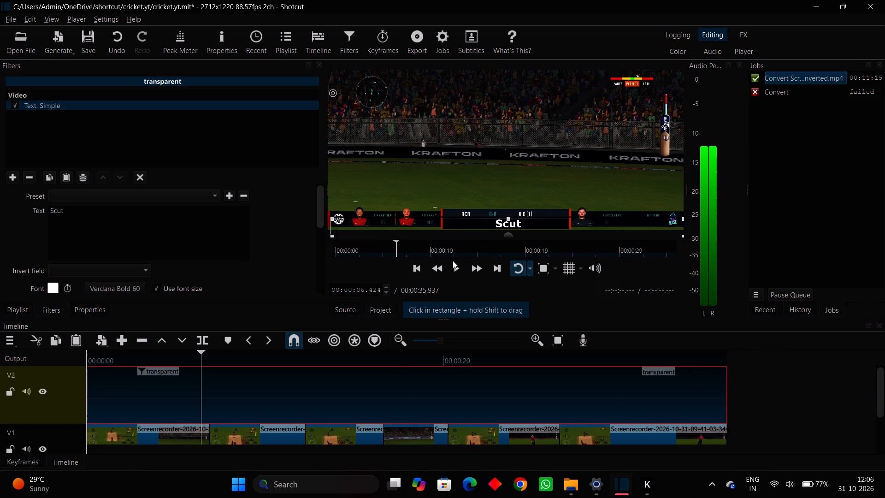
Fine-tune the Scut text's position so it sits in the middle of the scoreboard bar.
{"action": "left_click_drag", "start_coordinate": [506, 237], "coordinate": [506, 231]}
{"action": "left_click_drag", "start_coordinate": [506, 231], "coordinate": [501, 233]}
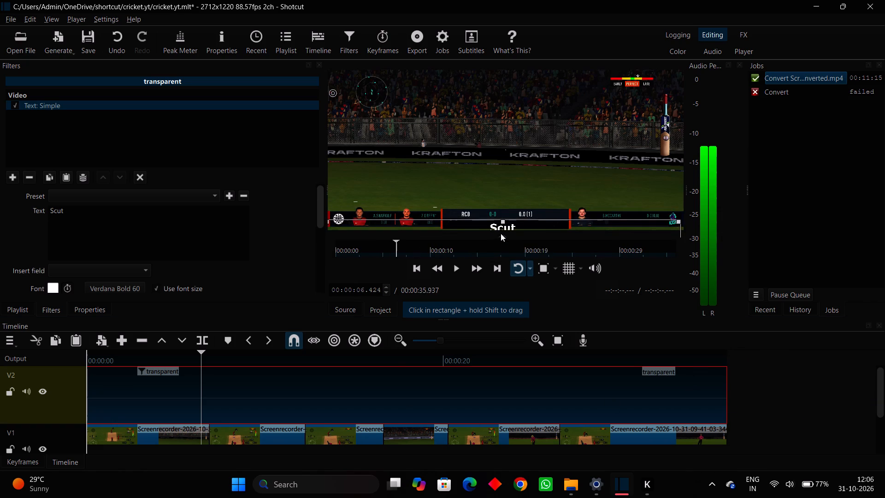
{"action": "left_click_drag", "start_coordinate": [501, 233], "coordinate": [501, 232]}
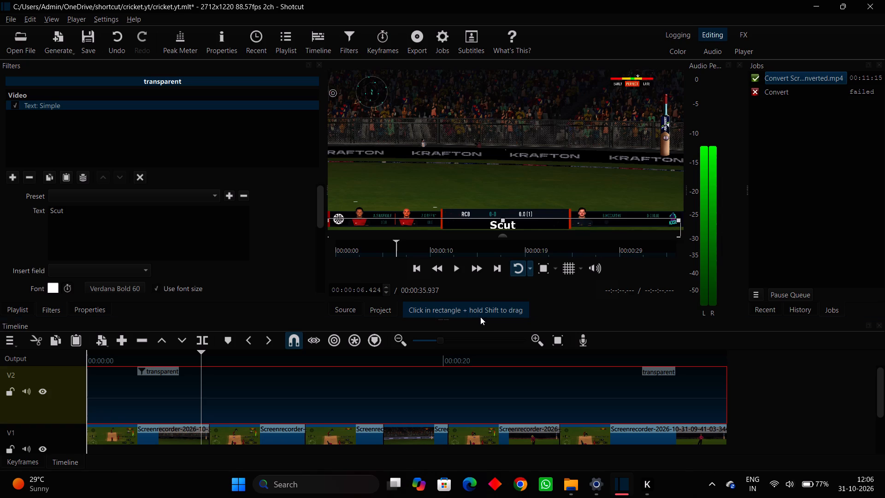
{"action": "left_click", "coordinate": [478, 314]}
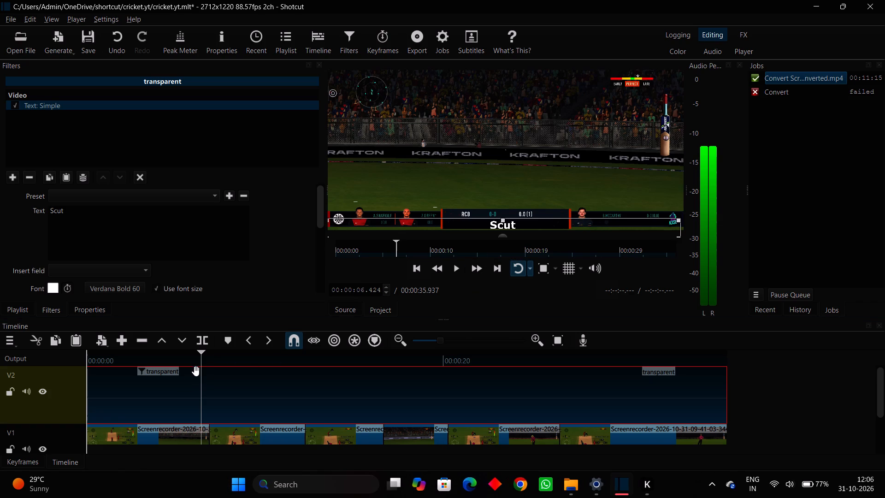
Play the first second or so of the timeline to check the Scut text over the scoreboard.
{"action": "left_click_drag", "start_coordinate": [202, 361], "coordinate": [135, 377]}
{"action": "left_click_drag", "start_coordinate": [135, 377], "coordinate": [66, 376]}
{"action": "left_click", "coordinate": [485, 181]}
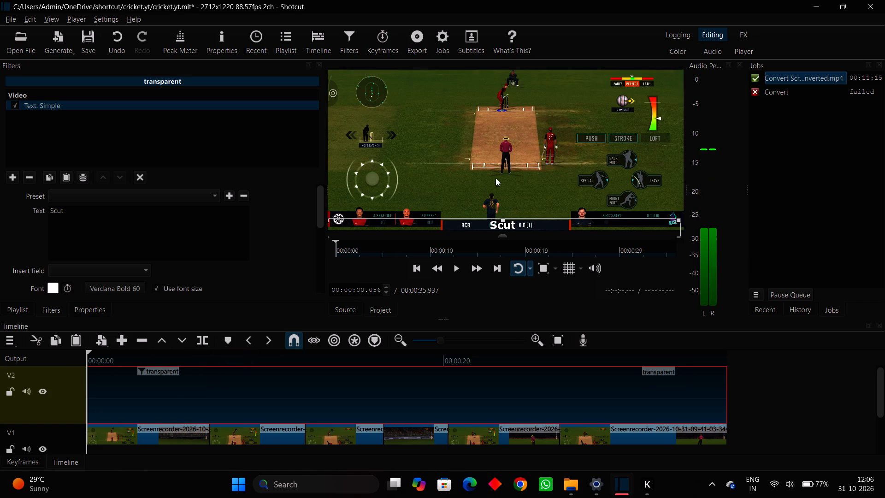
{"action": "left_click", "coordinate": [321, 445]}
{"action": "left_click", "coordinate": [321, 438]}
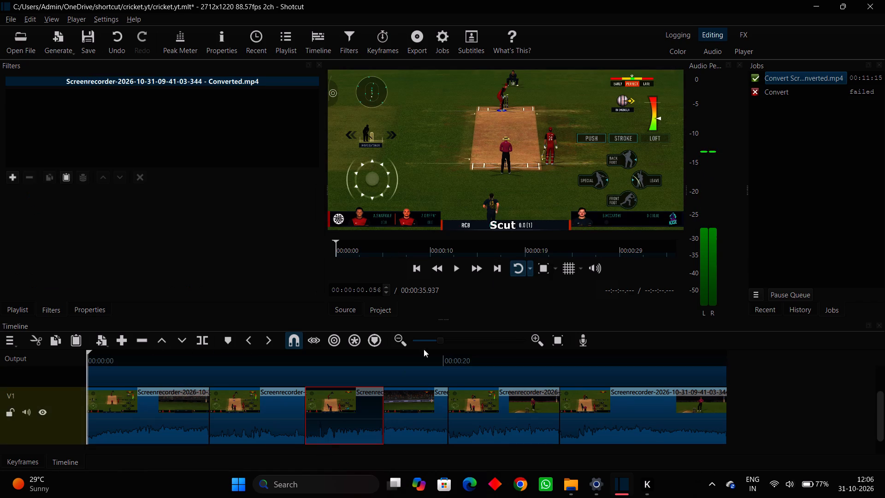
{"action": "left_click", "coordinate": [458, 268]}
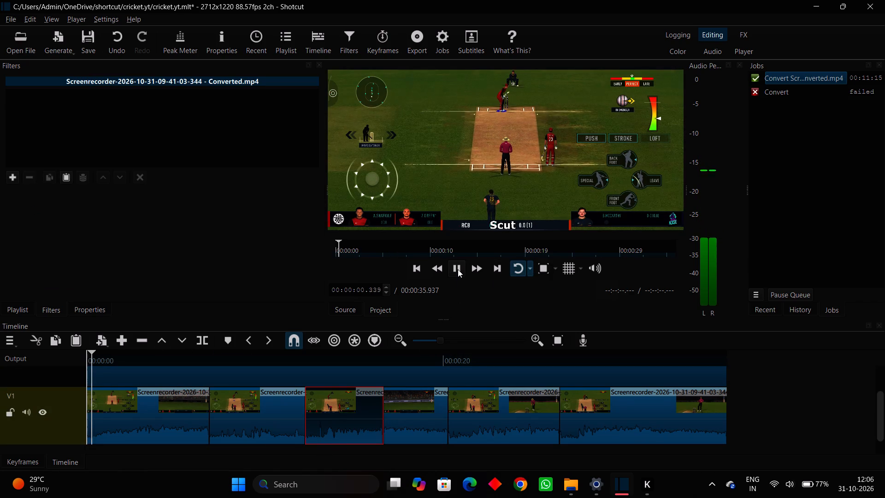
{"action": "left_click", "coordinate": [457, 268]}
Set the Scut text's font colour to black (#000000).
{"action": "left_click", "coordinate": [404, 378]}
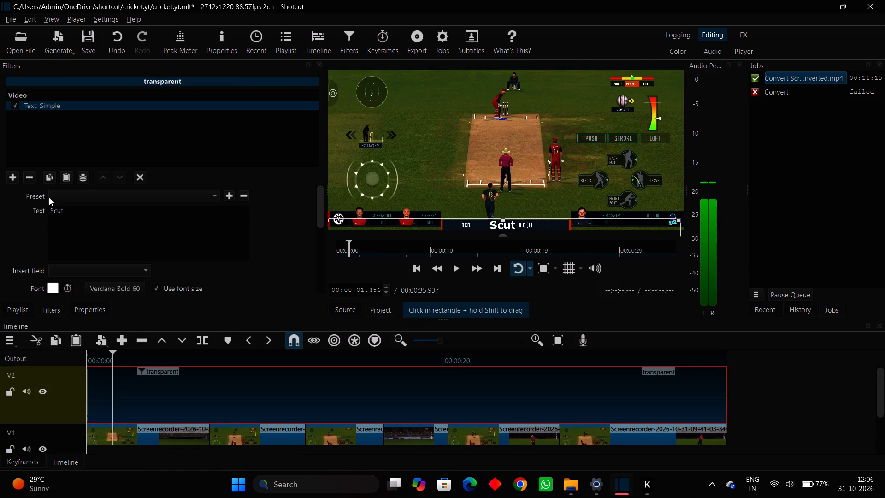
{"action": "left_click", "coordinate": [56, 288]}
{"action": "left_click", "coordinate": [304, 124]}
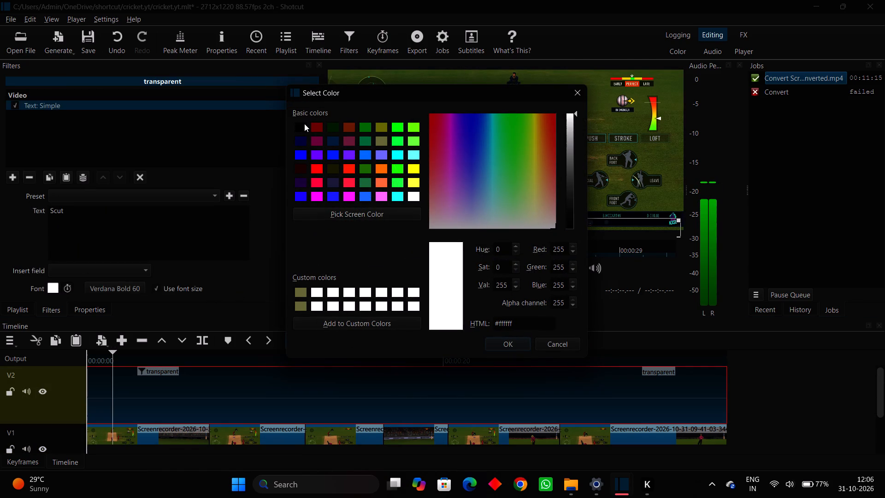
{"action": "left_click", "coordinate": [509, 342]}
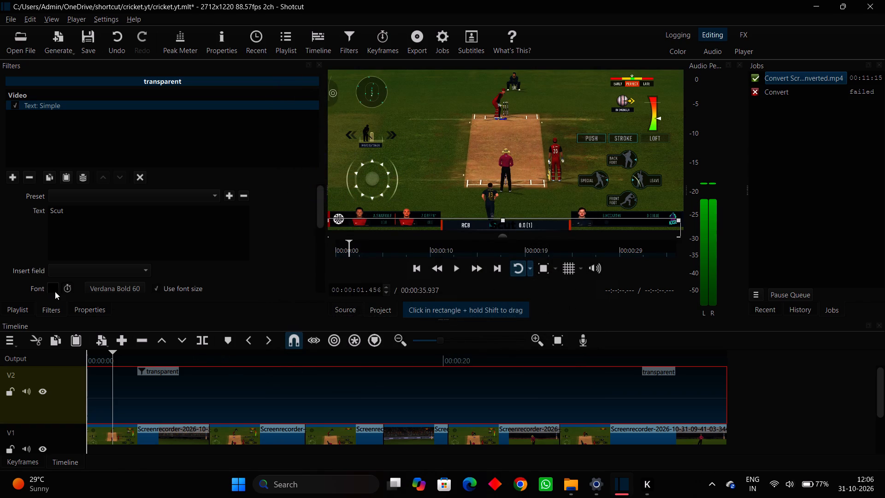
Enable font colour keyframes at about 1.5 s and set the Scut text's colour to cyan.
{"action": "left_click", "coordinate": [65, 284]}
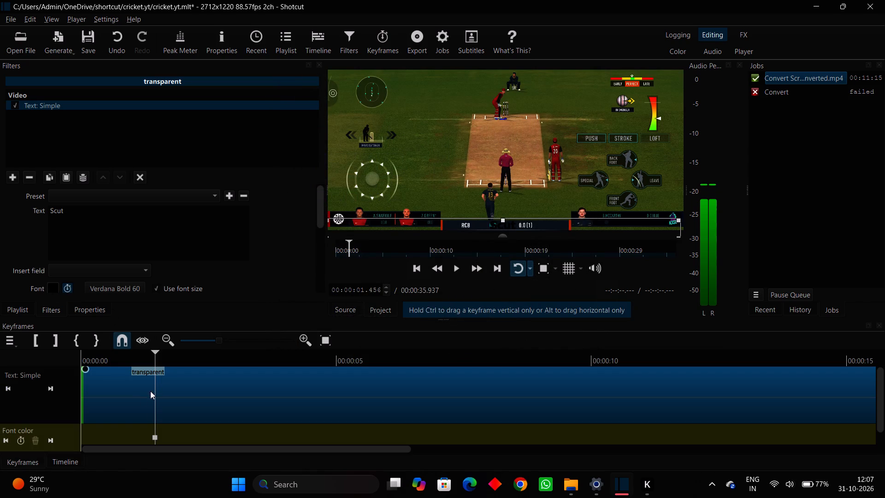
{"action": "left_click", "coordinate": [49, 284]}
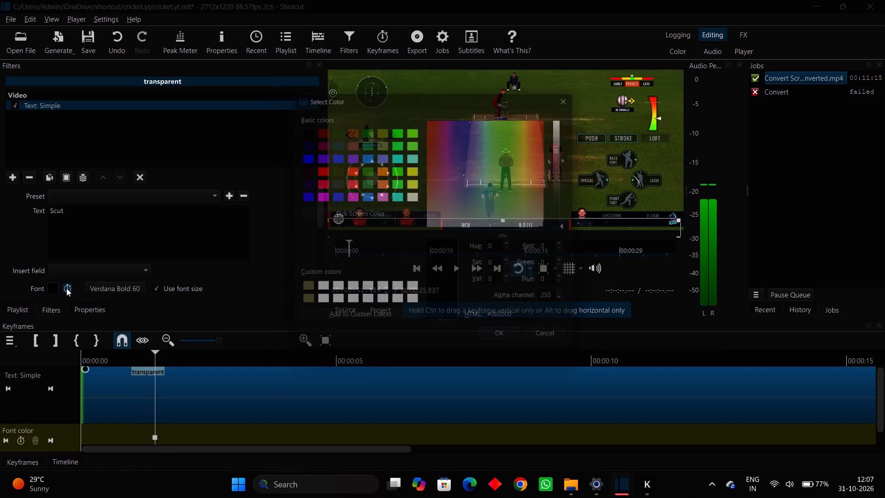
{"action": "left_click", "coordinate": [69, 288]}
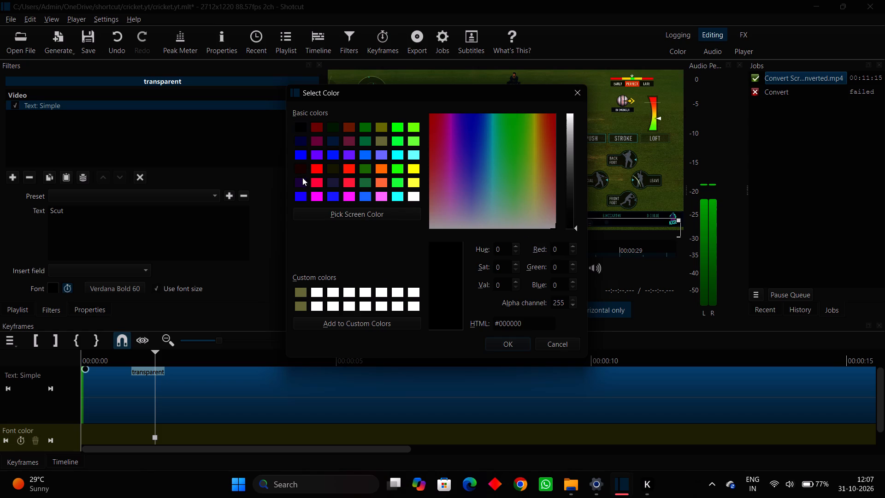
{"action": "left_click", "coordinate": [318, 183]}
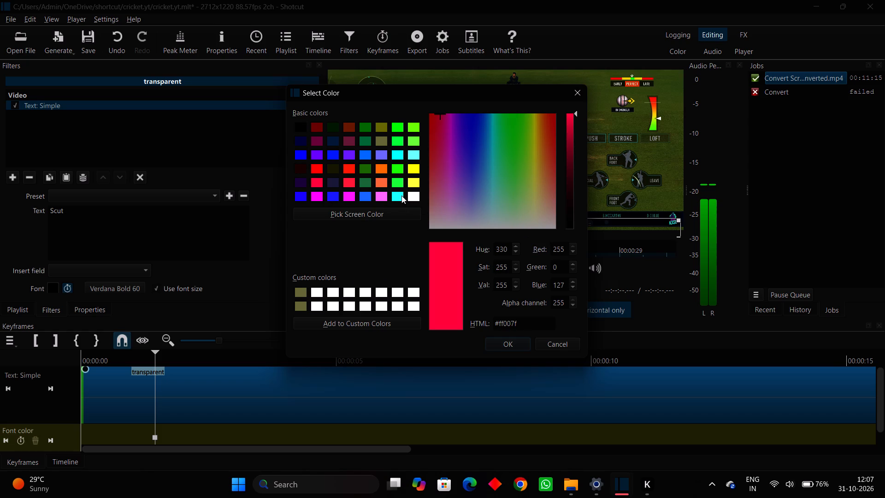
{"action": "left_click", "coordinate": [401, 196]}
{"action": "left_click", "coordinate": [501, 345]}
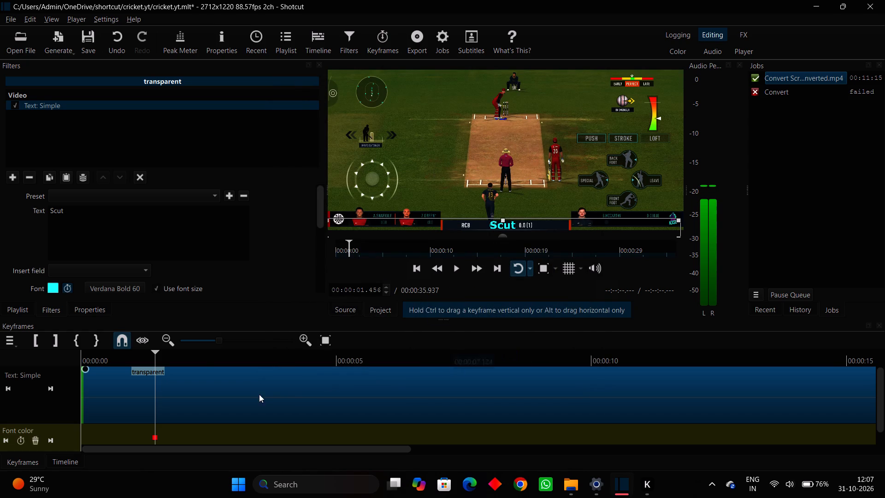
Remove all font colour keyframes from the Scut text.
{"action": "right_click", "coordinate": [64, 286]}
{"action": "left_click", "coordinate": [71, 285]}
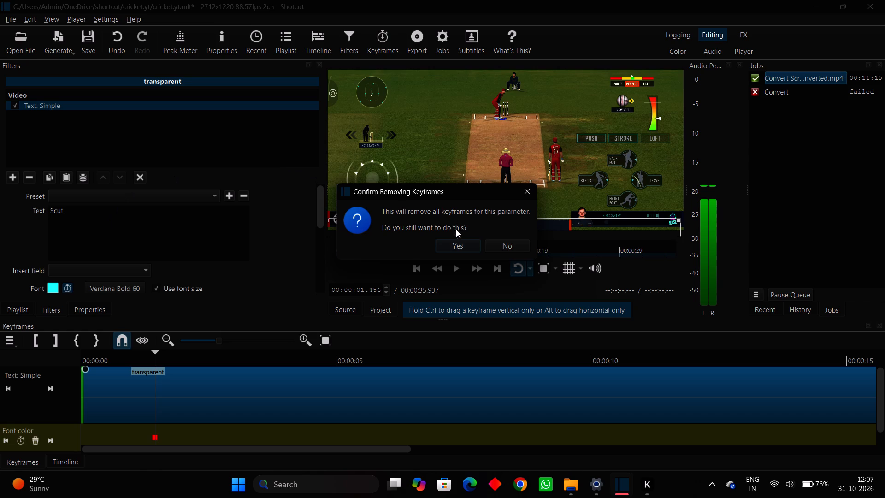
{"action": "left_click", "coordinate": [454, 240]}
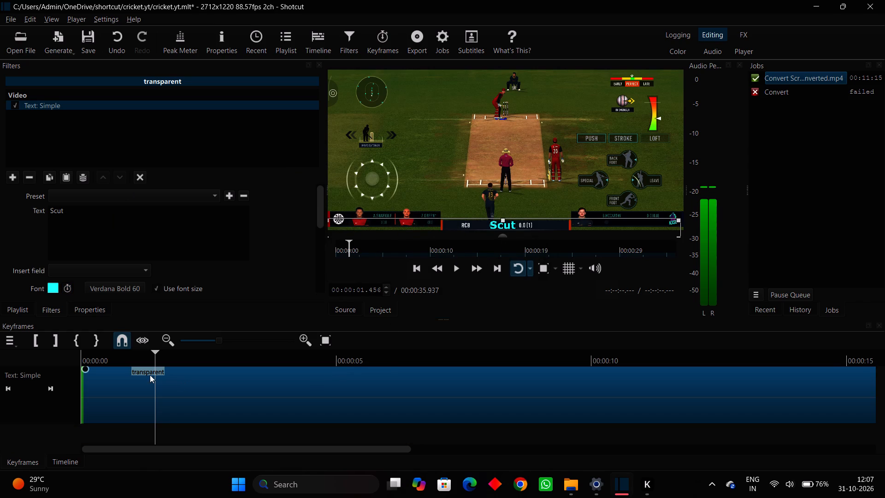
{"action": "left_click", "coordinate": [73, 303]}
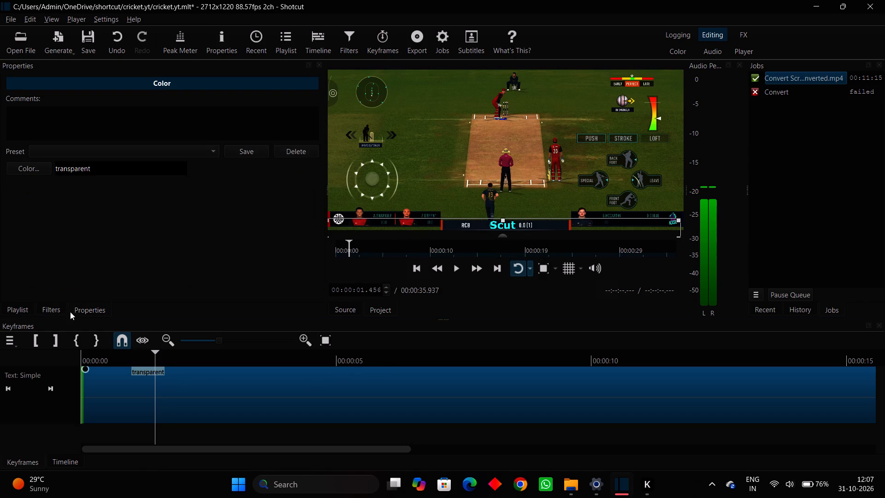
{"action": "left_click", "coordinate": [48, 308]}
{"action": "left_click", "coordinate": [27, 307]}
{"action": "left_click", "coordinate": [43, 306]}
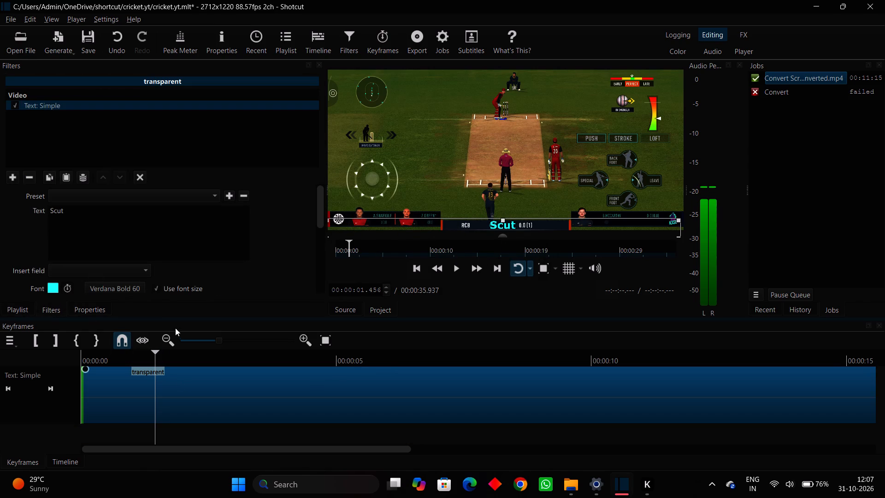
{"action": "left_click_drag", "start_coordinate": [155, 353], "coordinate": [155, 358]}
Enlarge the keyframes area upward to give it more height and close the Filters view.
{"action": "left_click_drag", "start_coordinate": [461, 319], "coordinate": [460, 306]}
{"action": "left_click_drag", "start_coordinate": [460, 306], "coordinate": [460, 262]}
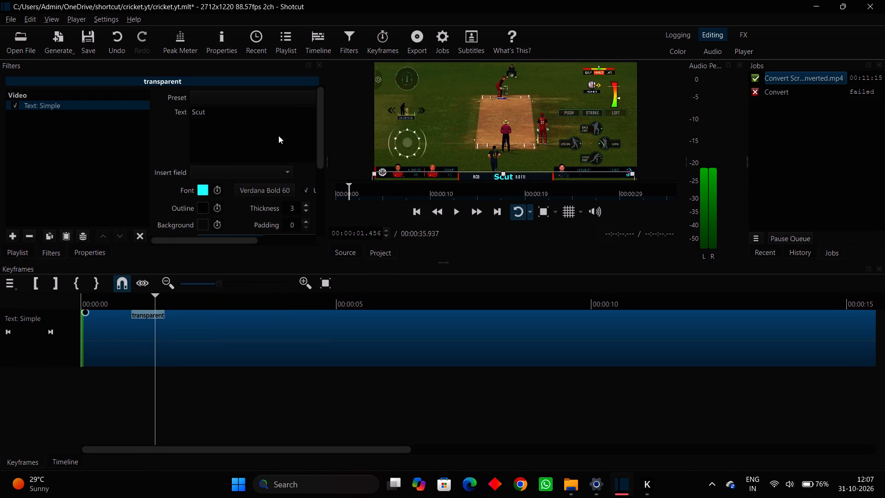
{"action": "left_click", "coordinate": [319, 63]}
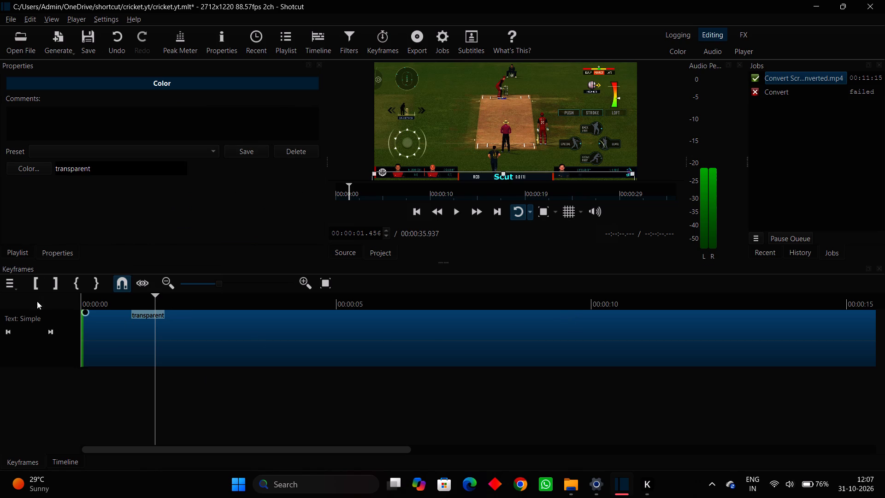
{"action": "left_click", "coordinate": [121, 278]}
{"action": "left_click", "coordinate": [123, 277]}
Return to the timeline and play it from the start to about 6 s to check the cyan Scut text.
{"action": "left_click", "coordinate": [70, 459]}
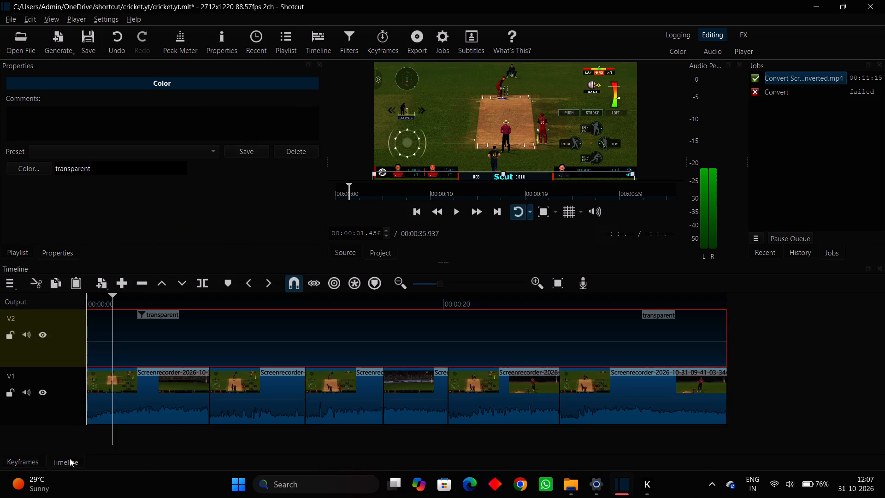
{"action": "left_click", "coordinate": [448, 211]}
{"action": "left_click", "coordinate": [458, 205]}
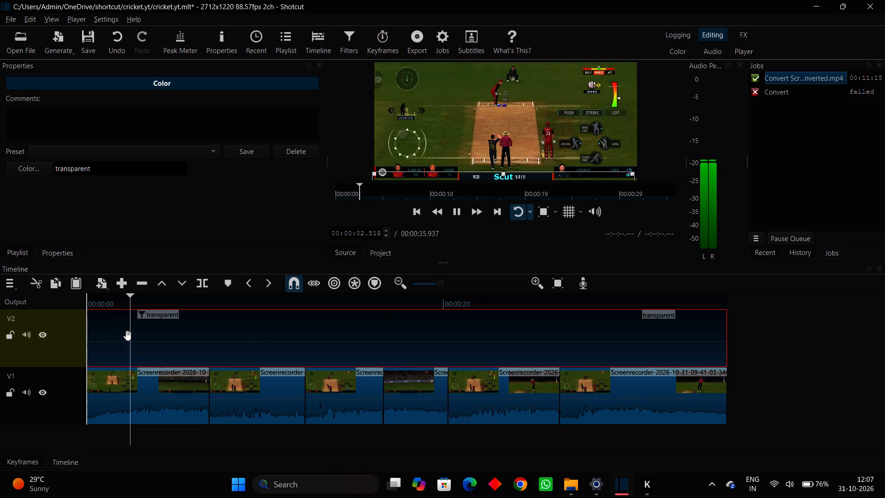
{"action": "left_click_drag", "start_coordinate": [148, 309], "coordinate": [78, 323]}
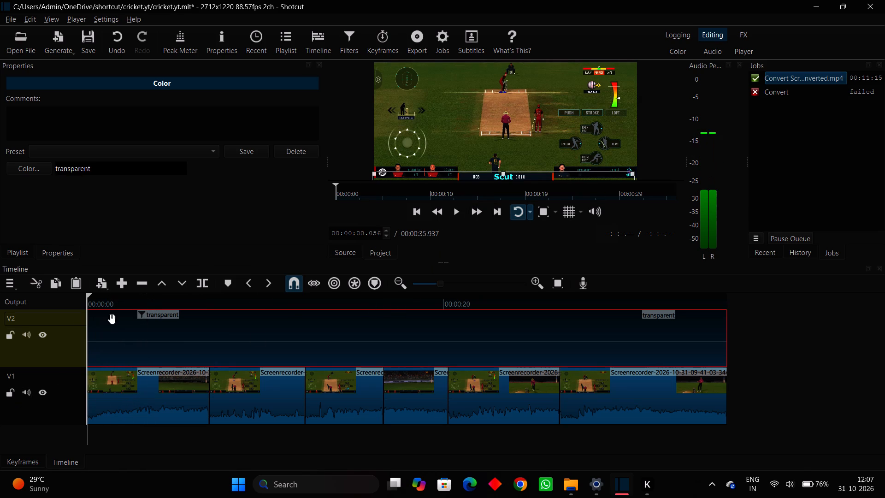
{"action": "left_click", "coordinate": [154, 322]}
{"action": "left_click", "coordinate": [455, 210]}
{"action": "left_click", "coordinate": [470, 142]}
{"action": "left_click", "coordinate": [260, 403]}
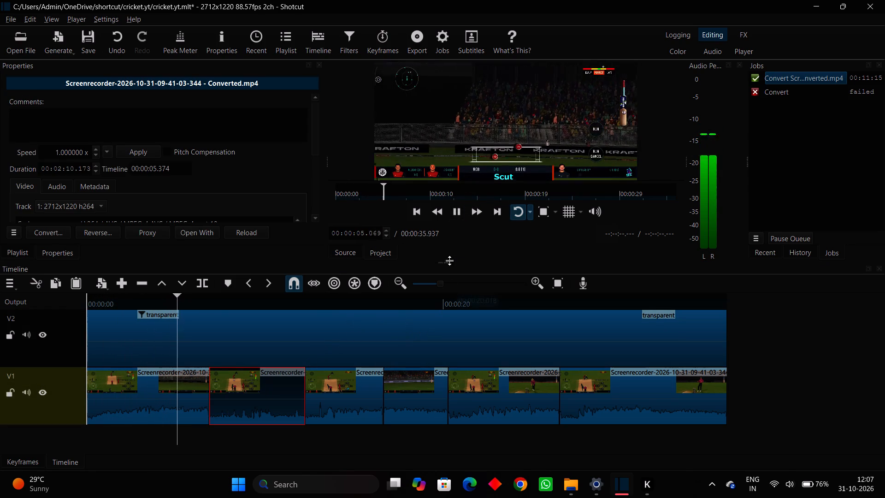
{"action": "left_click", "coordinate": [457, 210]}
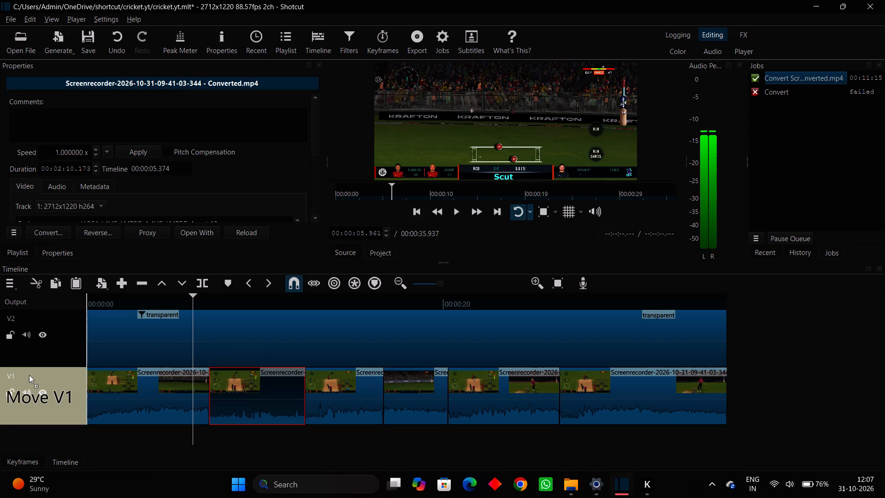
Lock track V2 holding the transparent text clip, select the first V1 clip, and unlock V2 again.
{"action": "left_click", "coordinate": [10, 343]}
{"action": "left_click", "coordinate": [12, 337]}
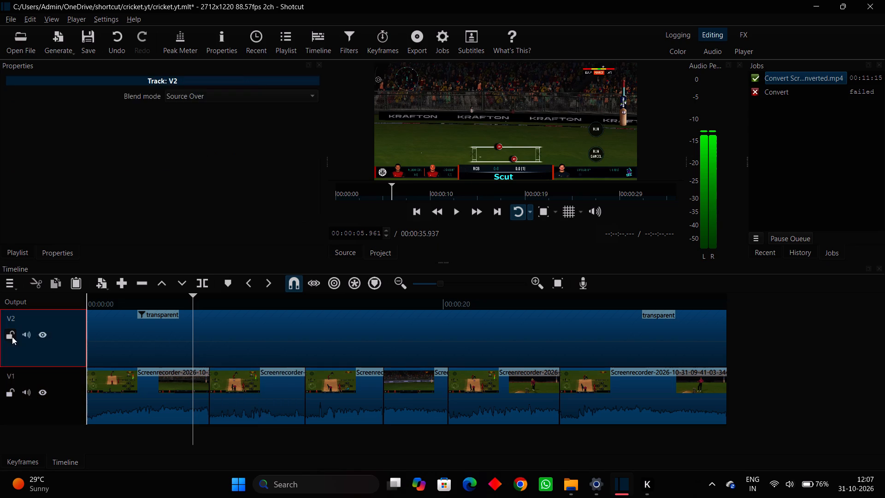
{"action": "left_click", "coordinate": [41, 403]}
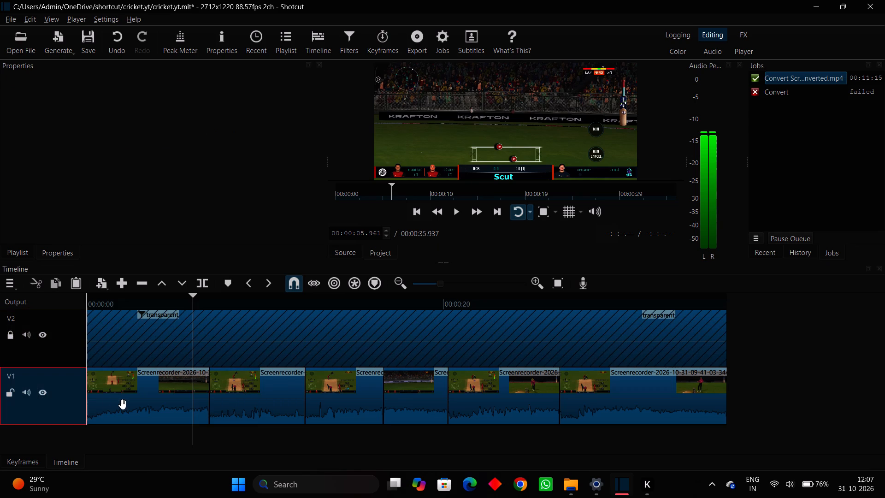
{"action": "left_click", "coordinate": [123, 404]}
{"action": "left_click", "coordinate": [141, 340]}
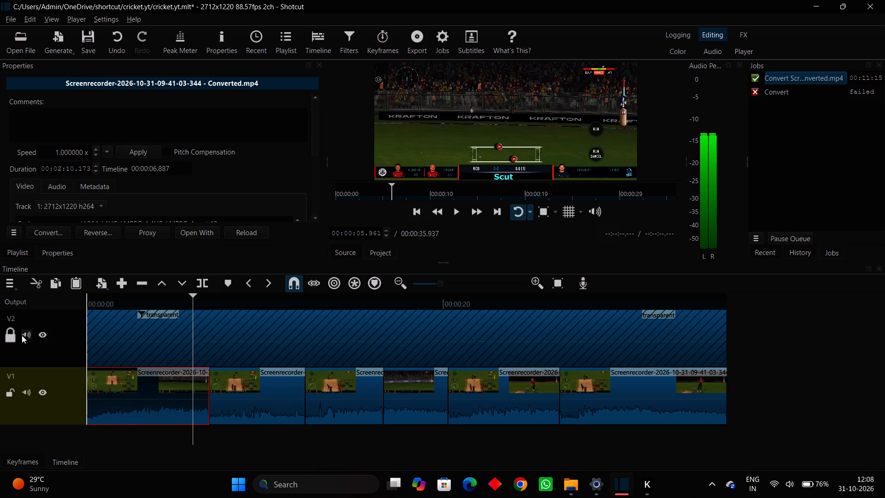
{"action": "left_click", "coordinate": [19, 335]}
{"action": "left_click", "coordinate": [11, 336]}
Select the transparent text clip on V2 and look through the playlist and the clip's properties.
{"action": "left_click", "coordinate": [160, 321]}
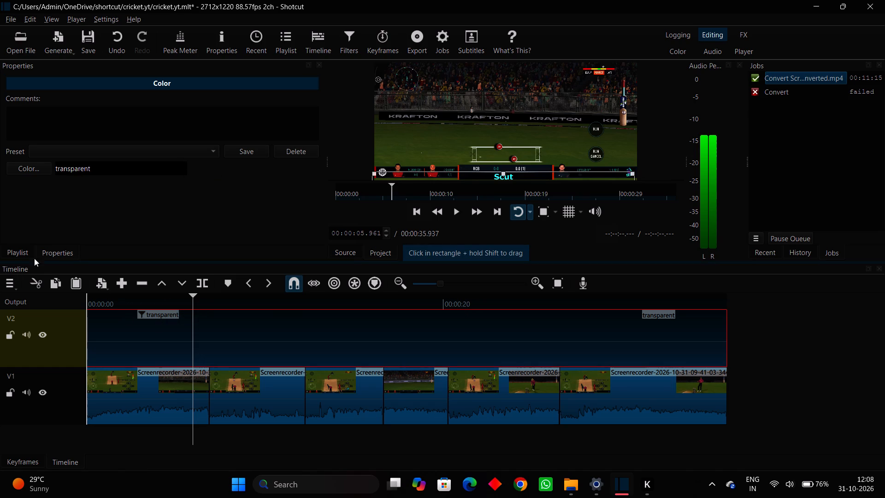
{"action": "left_click", "coordinate": [45, 250]}
{"action": "left_click", "coordinate": [29, 246]}
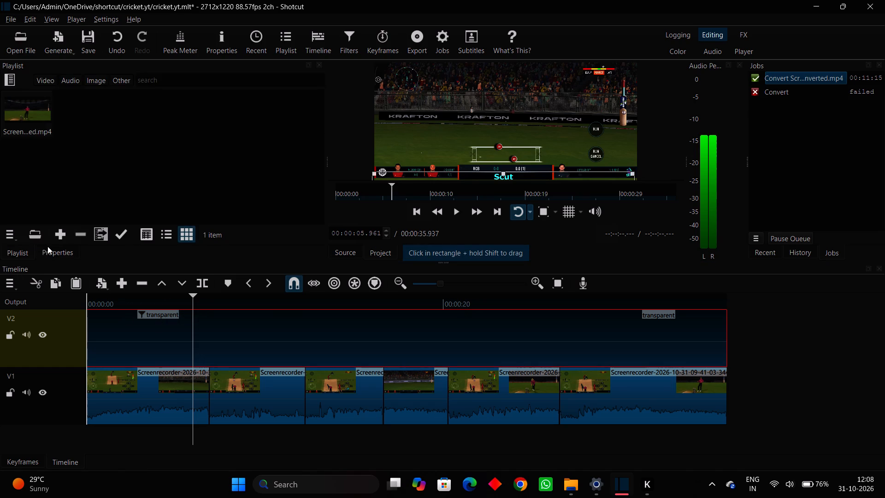
{"action": "left_click", "coordinate": [48, 247]}
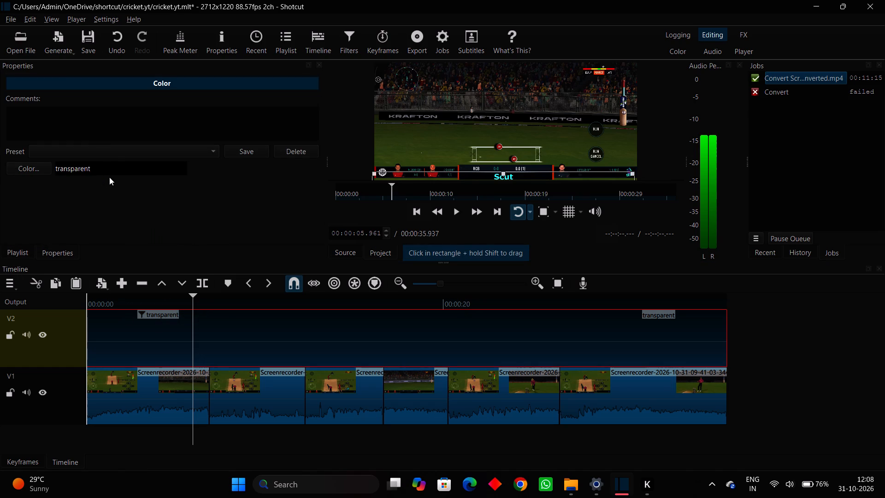
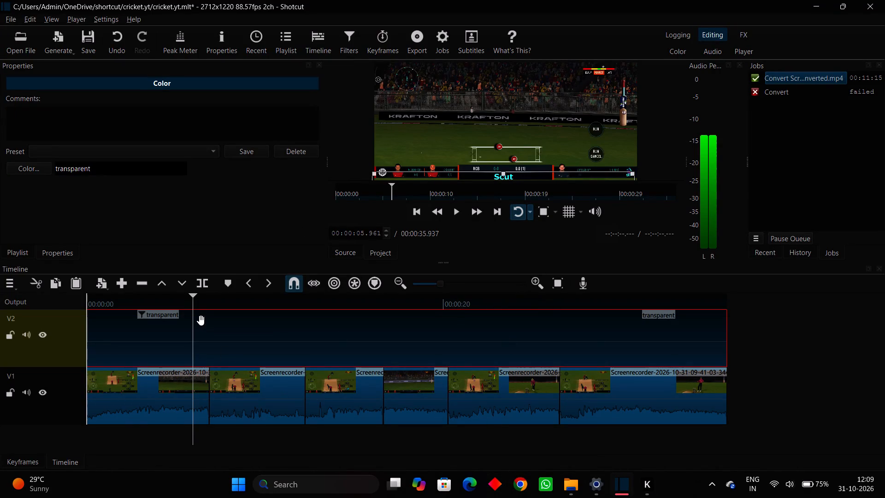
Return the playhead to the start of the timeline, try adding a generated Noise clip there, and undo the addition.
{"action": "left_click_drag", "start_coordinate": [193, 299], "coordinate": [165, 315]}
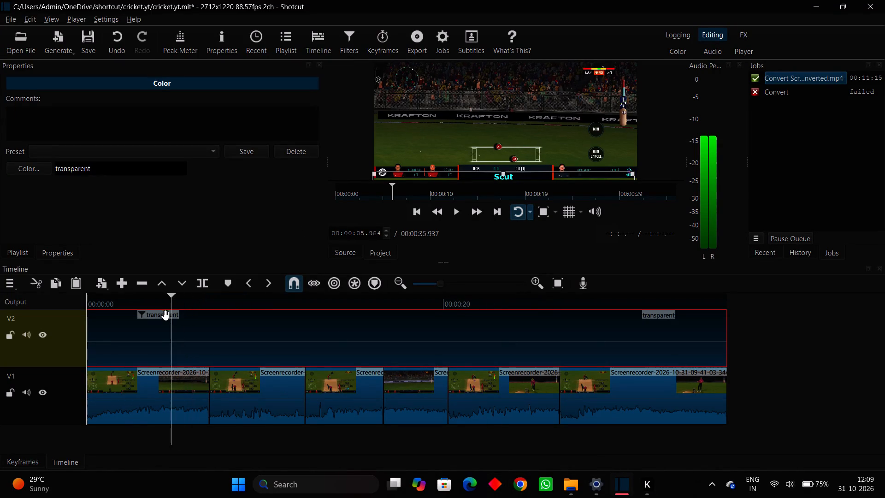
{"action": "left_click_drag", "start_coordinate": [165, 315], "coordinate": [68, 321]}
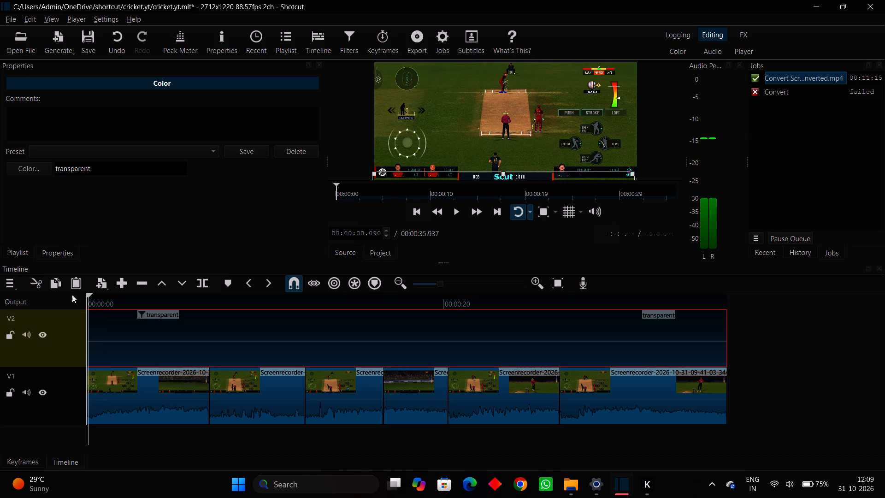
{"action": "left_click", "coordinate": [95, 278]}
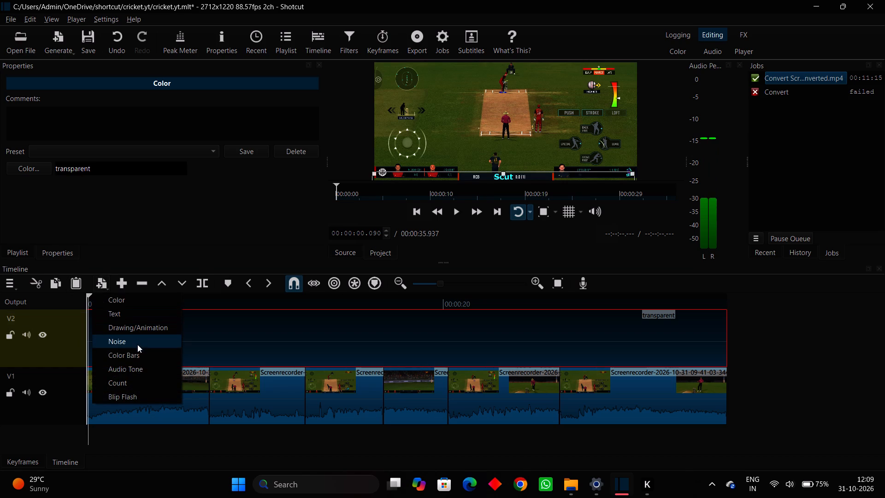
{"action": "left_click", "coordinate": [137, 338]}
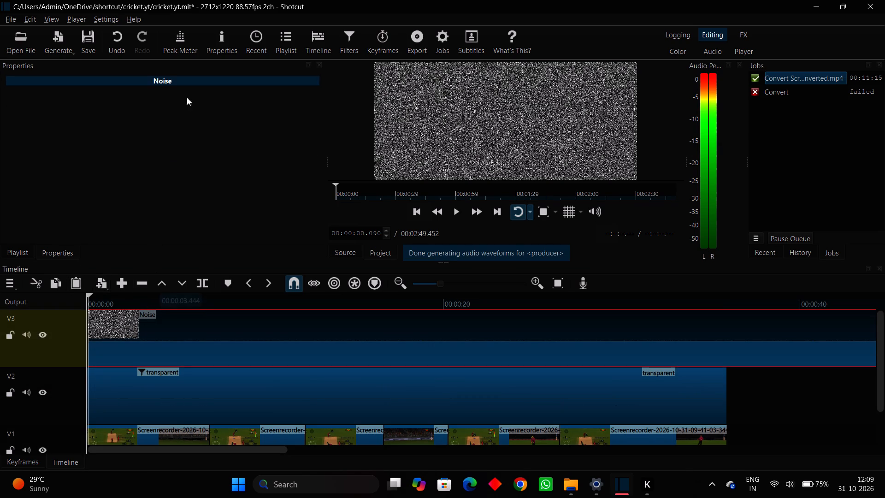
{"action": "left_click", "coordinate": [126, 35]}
Start adding another generated clip at the start of the timeline.
{"action": "left_click", "coordinate": [104, 282]}
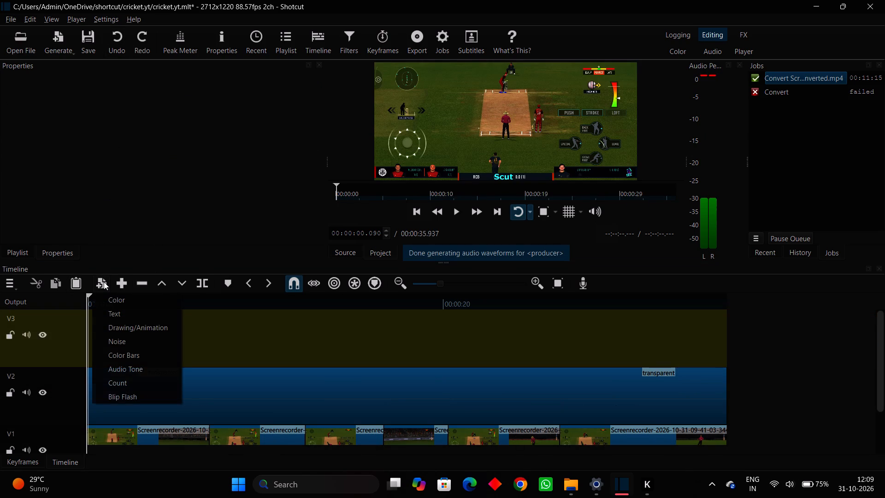